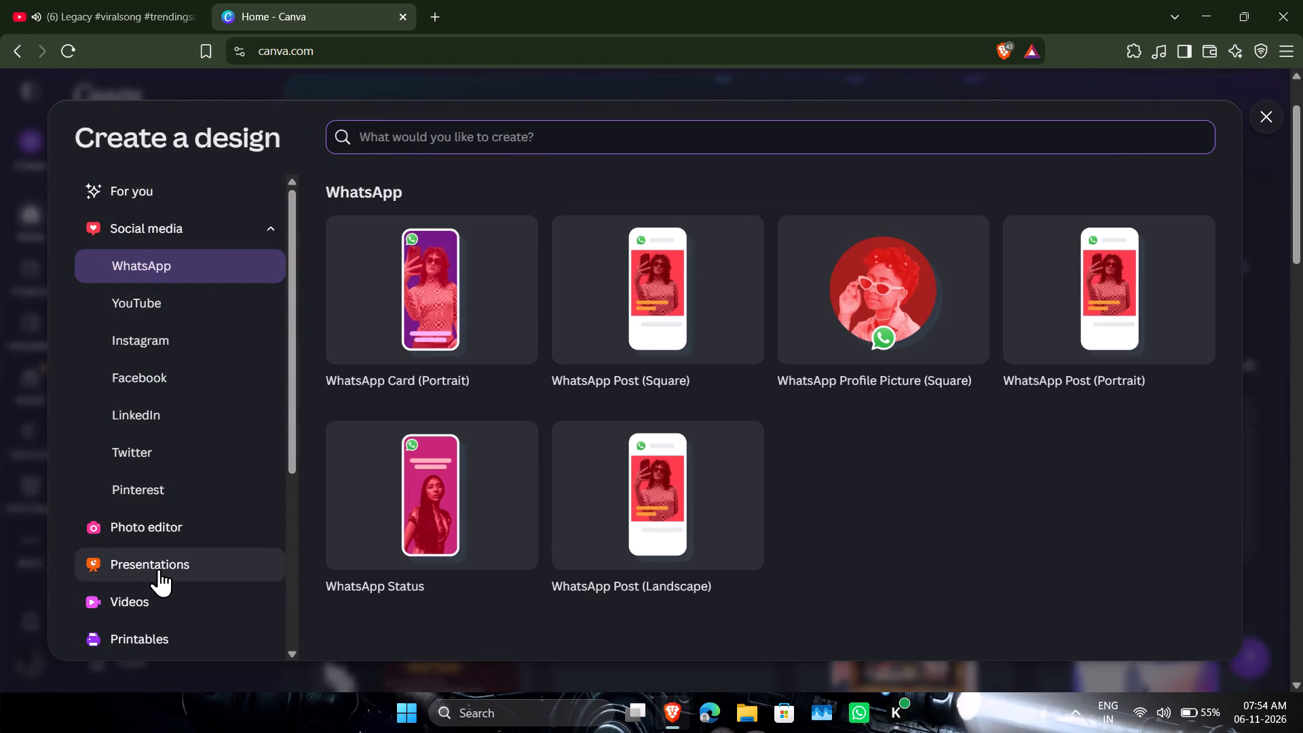
Create a new blank Presentation (16:9) design from the Presentations category.
{"action": "left_click", "coordinate": [159, 569]}
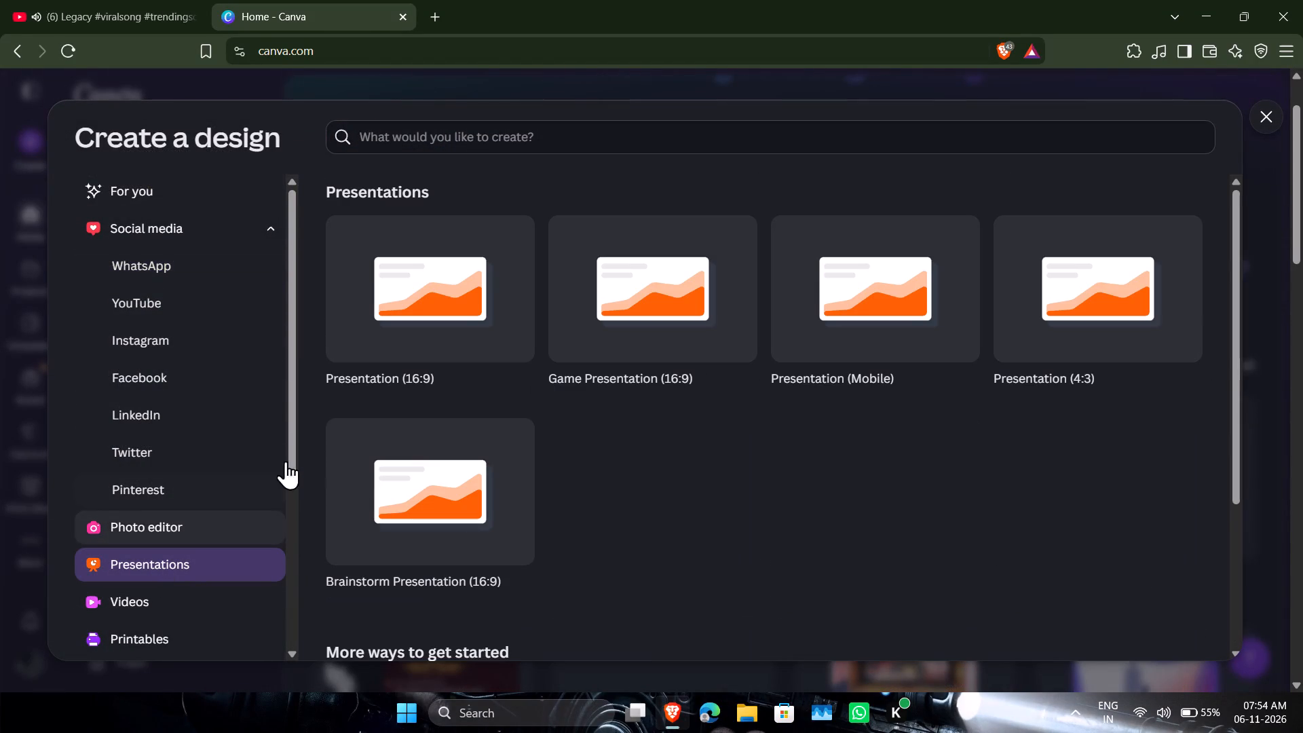
{"action": "left_click", "coordinate": [456, 336]}
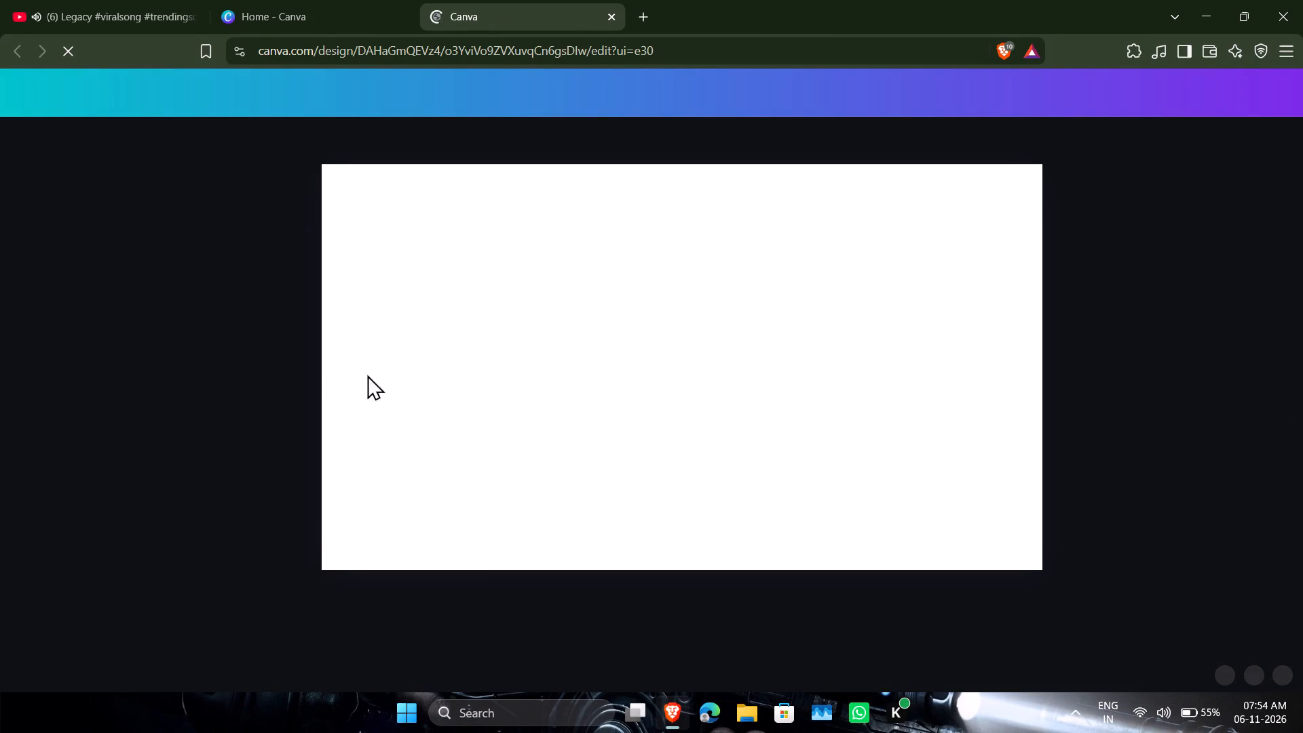
Add the gold line divider with diamond ends from the recently used elements and enlarge it across nearly the full width of the slide's top edge.
{"action": "left_click", "coordinate": [15, 223]}
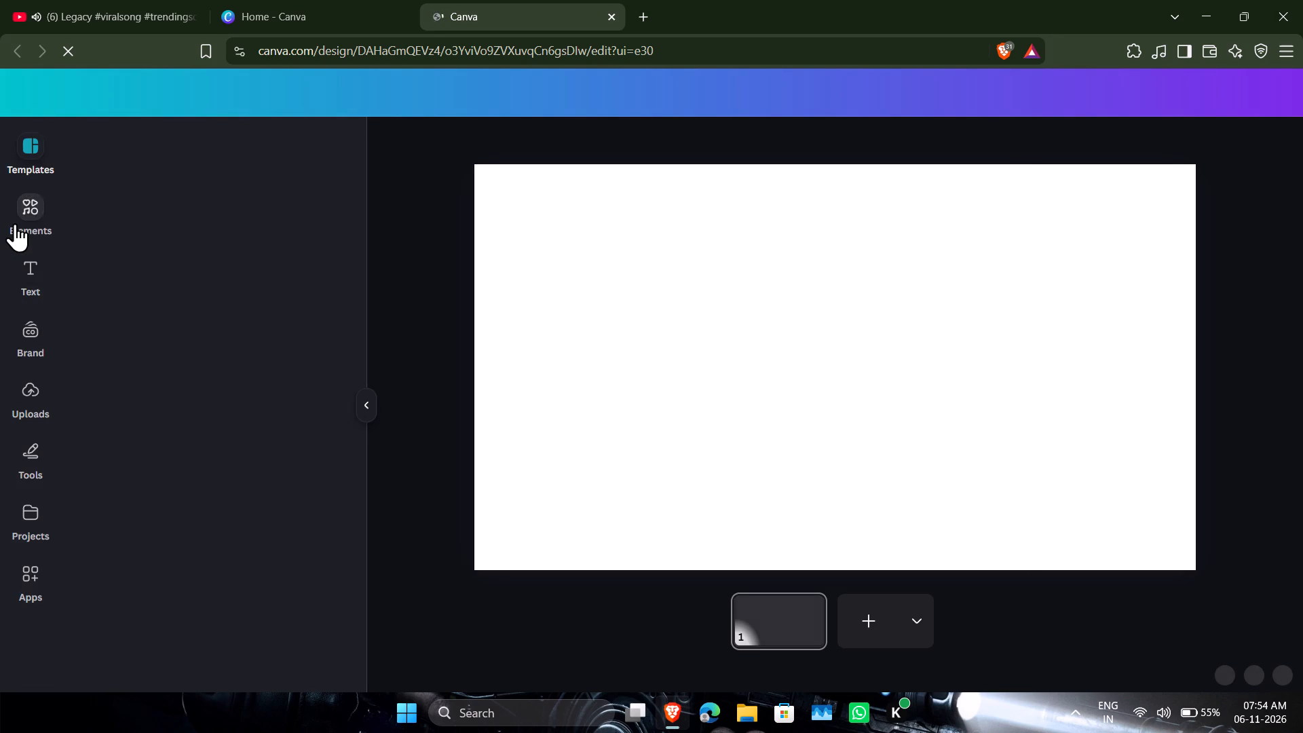
{"action": "scroll", "coordinate": [134, 223], "scroll_direction": "down", "scroll_amount": 1}
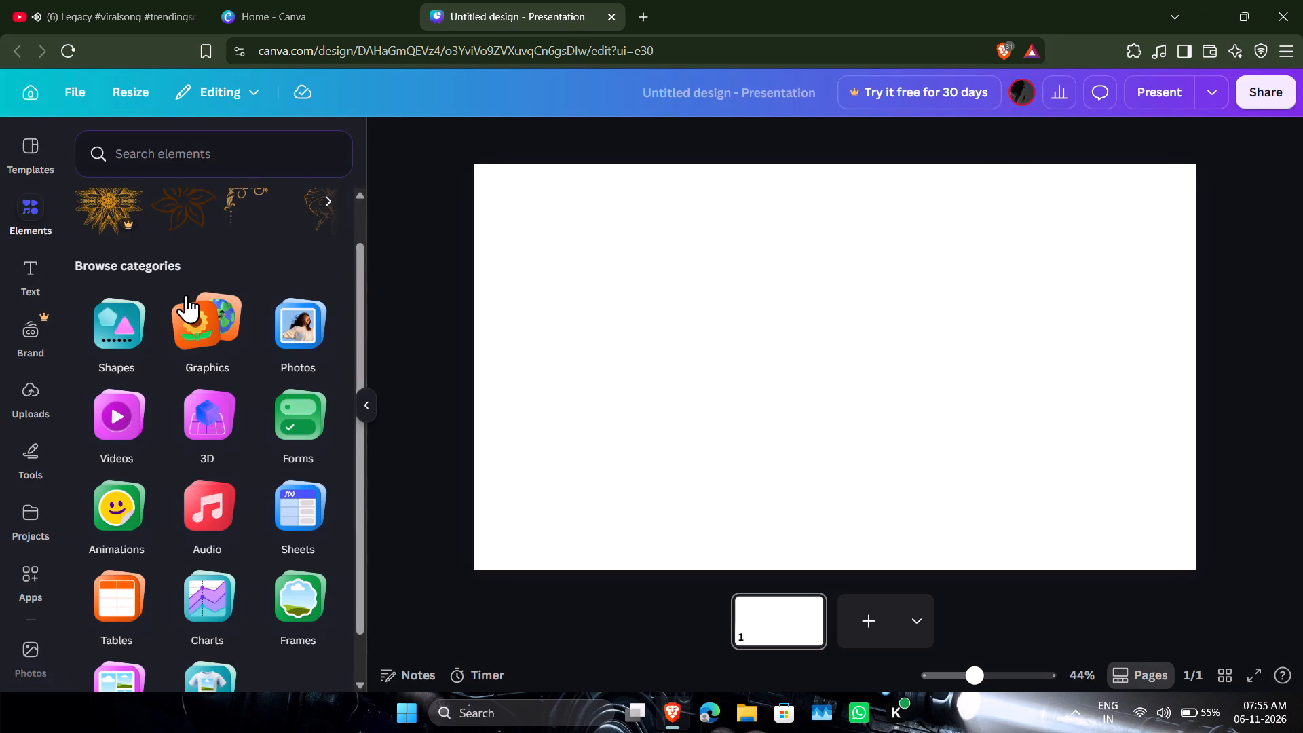
{"action": "scroll", "coordinate": [225, 244], "scroll_direction": "up", "scroll_amount": 2}
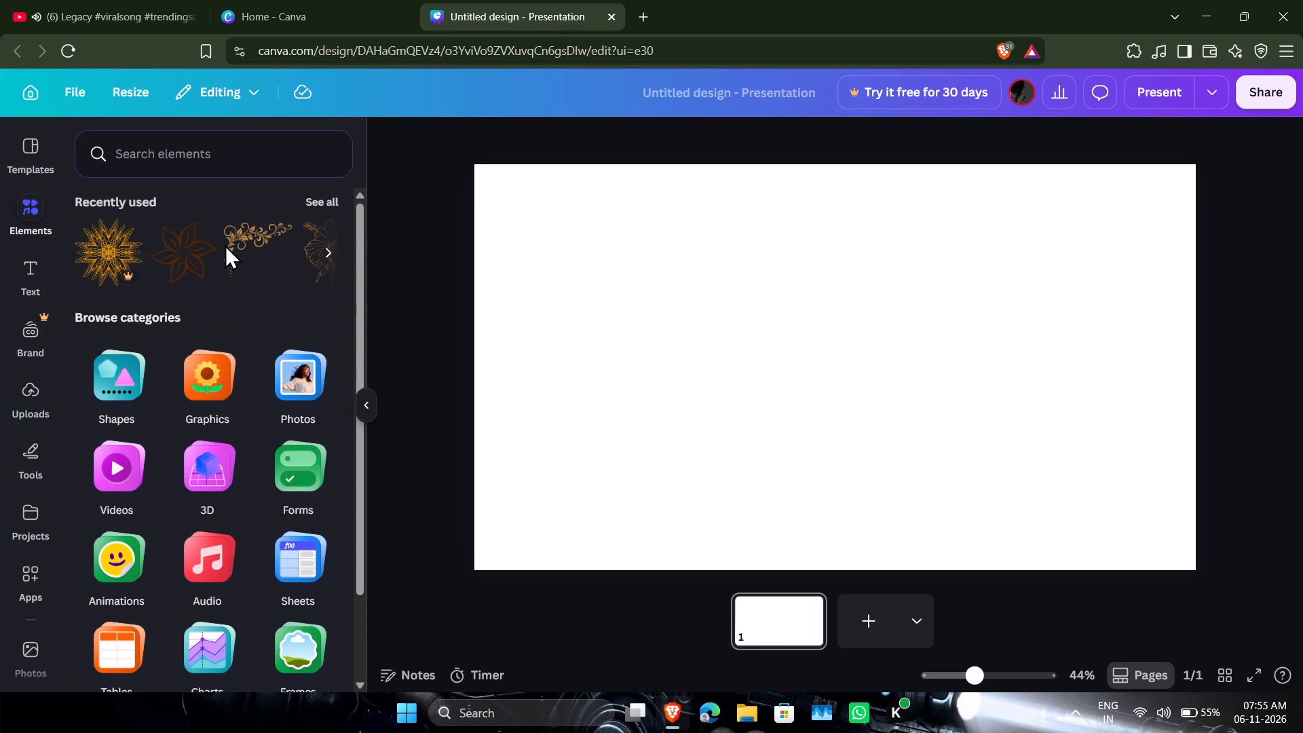
{"action": "left_click", "coordinate": [318, 189]}
{"action": "scroll", "coordinate": [252, 302], "scroll_direction": "down", "scroll_amount": 3}
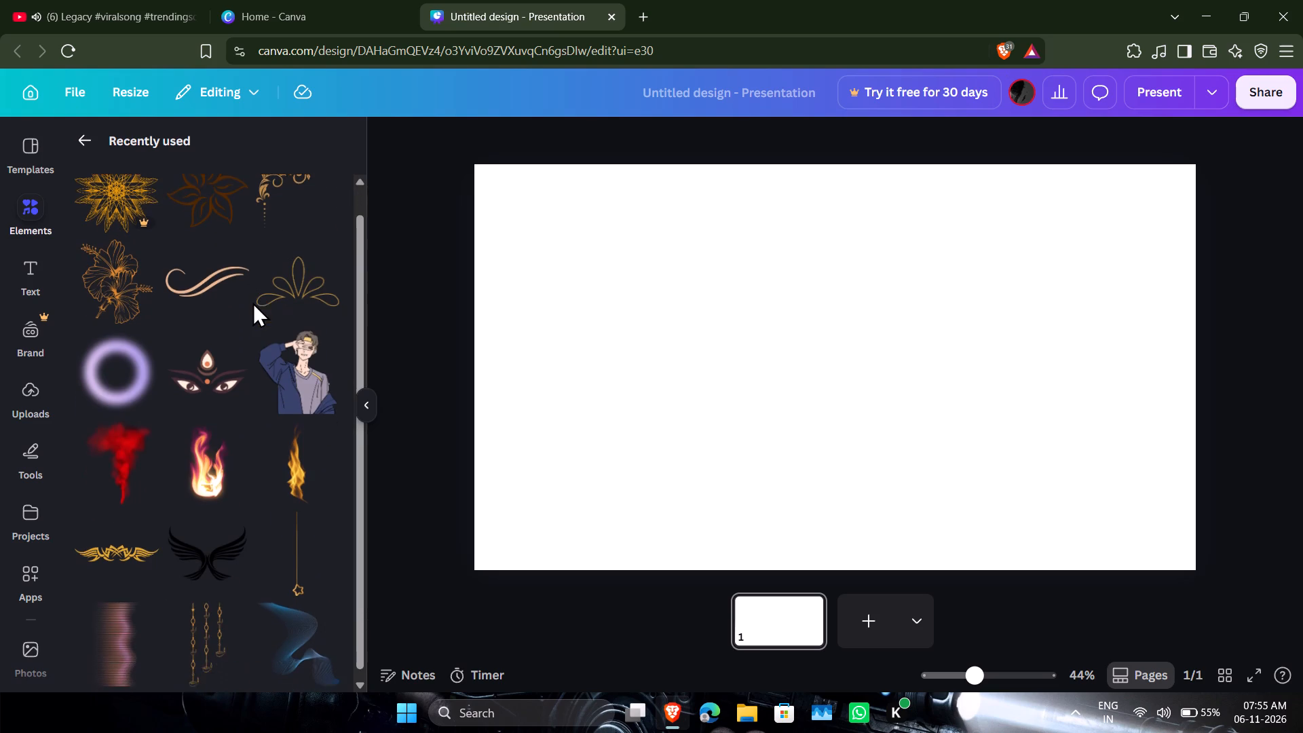
{"action": "scroll", "coordinate": [263, 292], "scroll_direction": "down", "scroll_amount": 4}
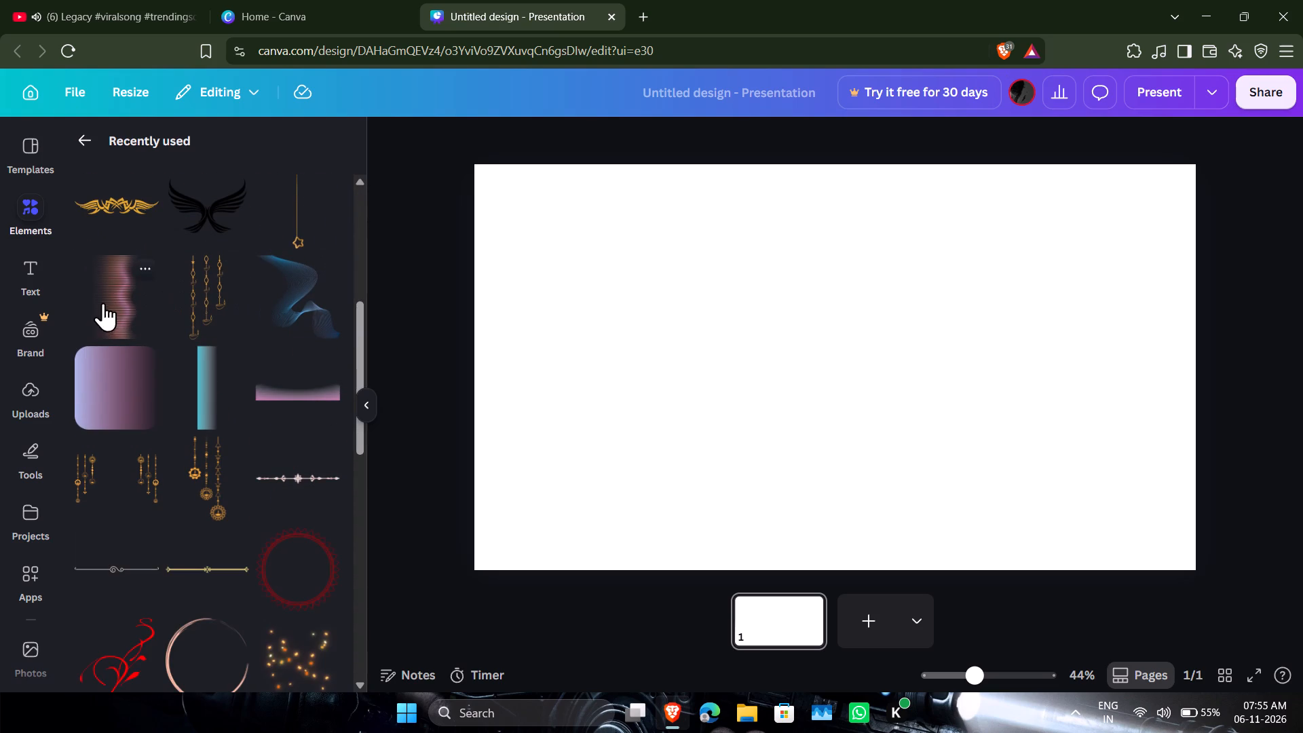
{"action": "scroll", "coordinate": [255, 572], "scroll_direction": "down", "scroll_amount": 2}
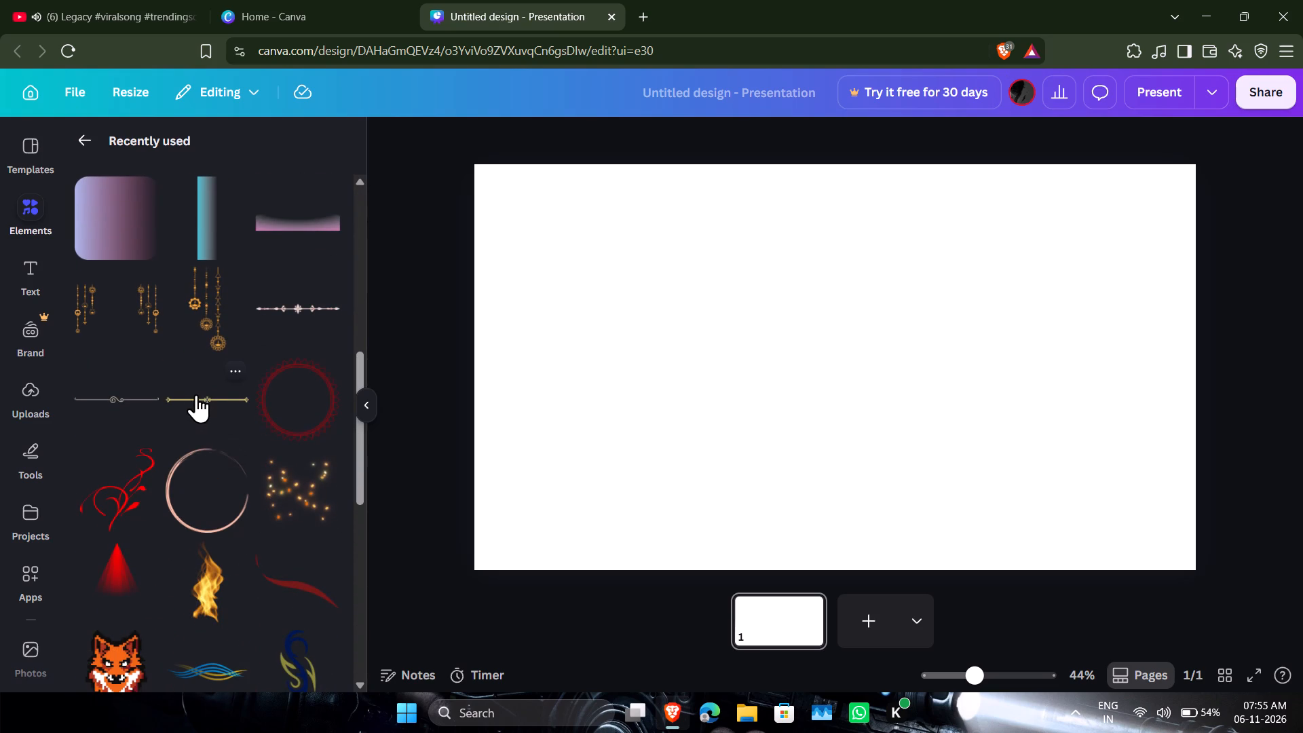
{"action": "left_click_drag", "start_coordinate": [196, 394], "coordinate": [523, 201]}
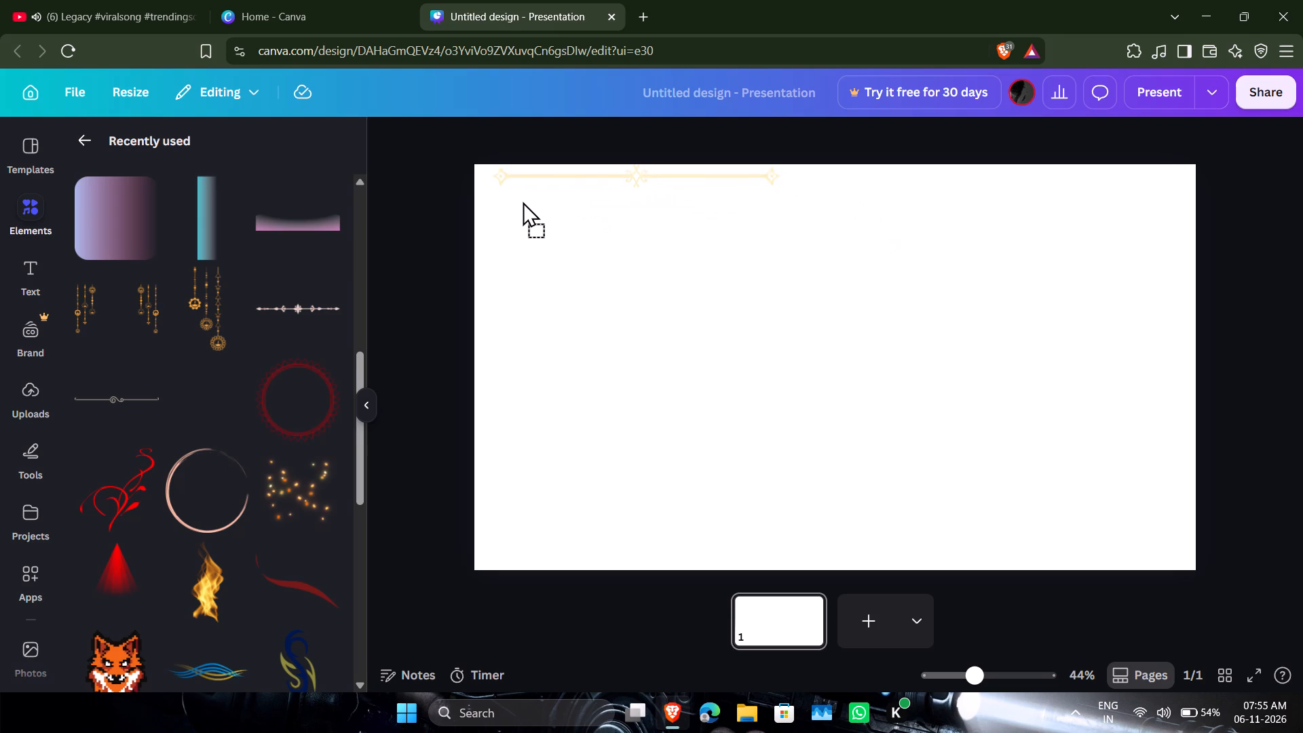
{"action": "left_click_drag", "start_coordinate": [523, 201], "coordinate": [522, 201]}
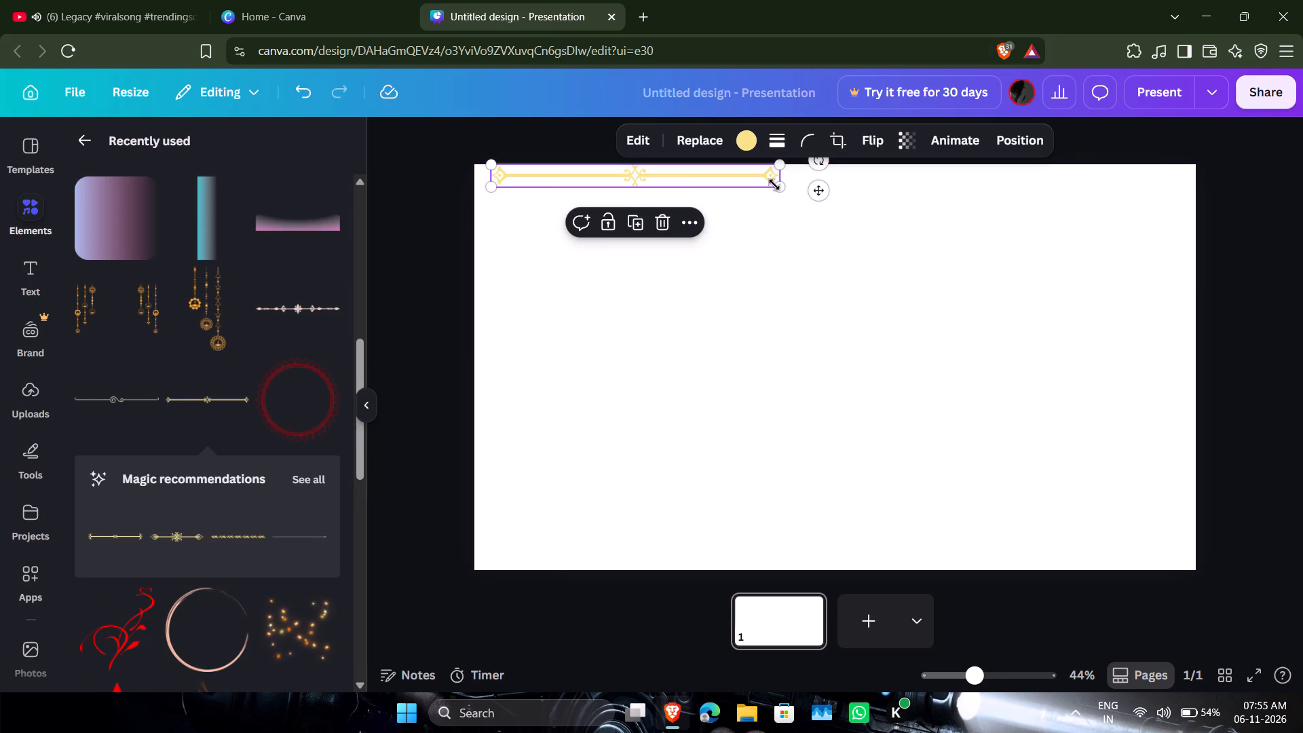
{"action": "left_click_drag", "start_coordinate": [774, 185], "coordinate": [1179, 236]}
{"action": "left_click", "coordinate": [914, 318]}
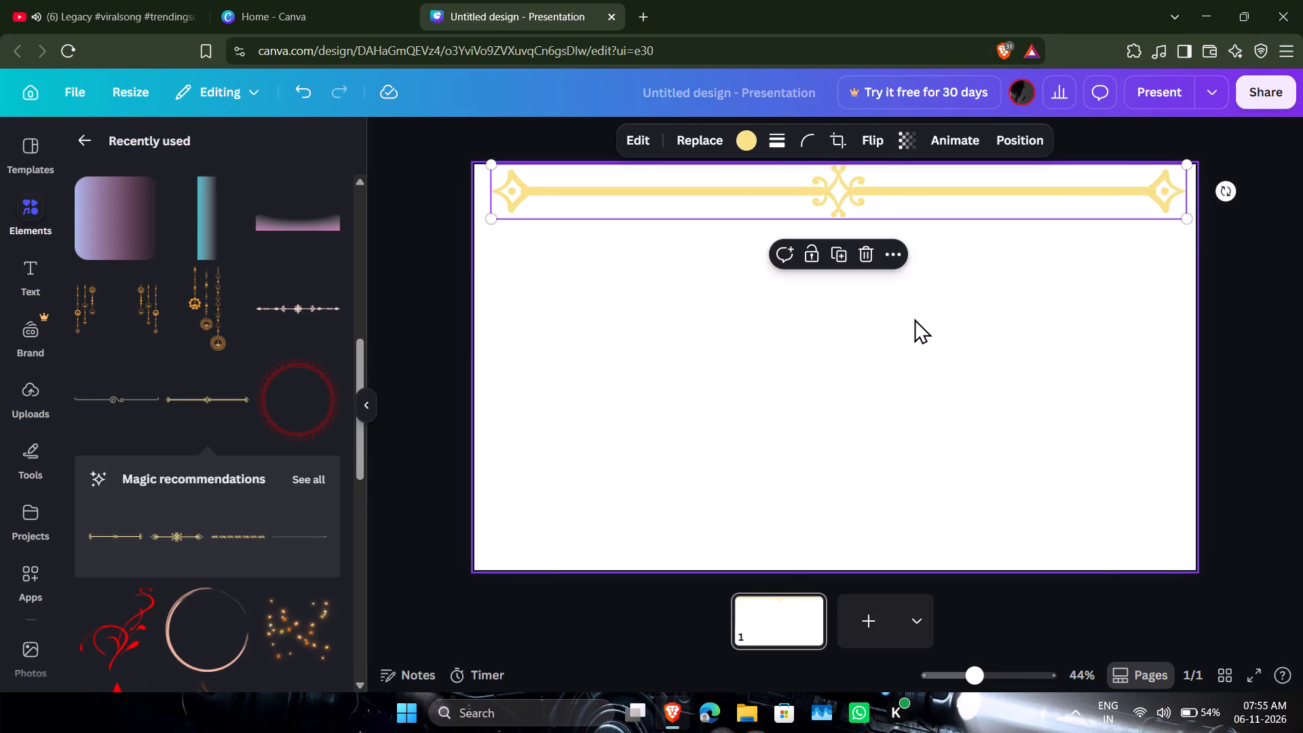
{"action": "left_click_drag", "start_coordinate": [930, 204], "coordinate": [916, 214]}
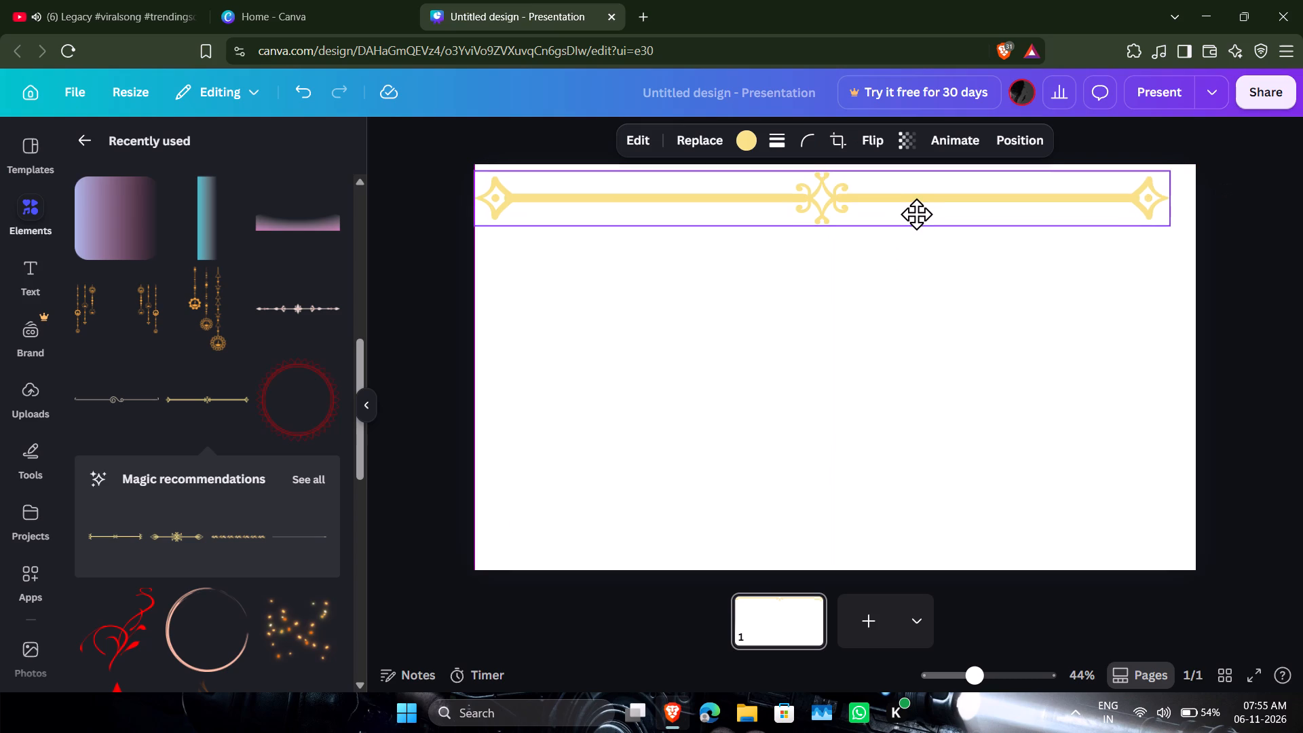
{"action": "left_click_drag", "start_coordinate": [916, 214], "coordinate": [924, 212]}
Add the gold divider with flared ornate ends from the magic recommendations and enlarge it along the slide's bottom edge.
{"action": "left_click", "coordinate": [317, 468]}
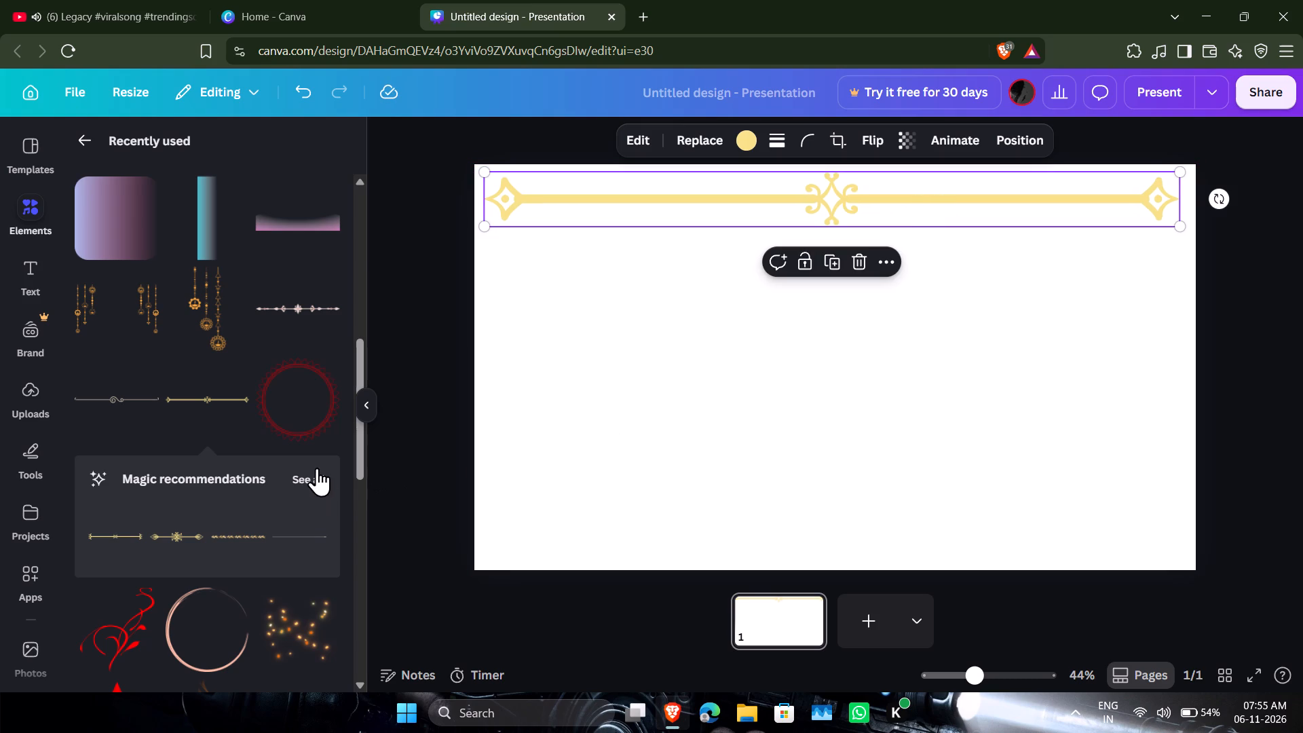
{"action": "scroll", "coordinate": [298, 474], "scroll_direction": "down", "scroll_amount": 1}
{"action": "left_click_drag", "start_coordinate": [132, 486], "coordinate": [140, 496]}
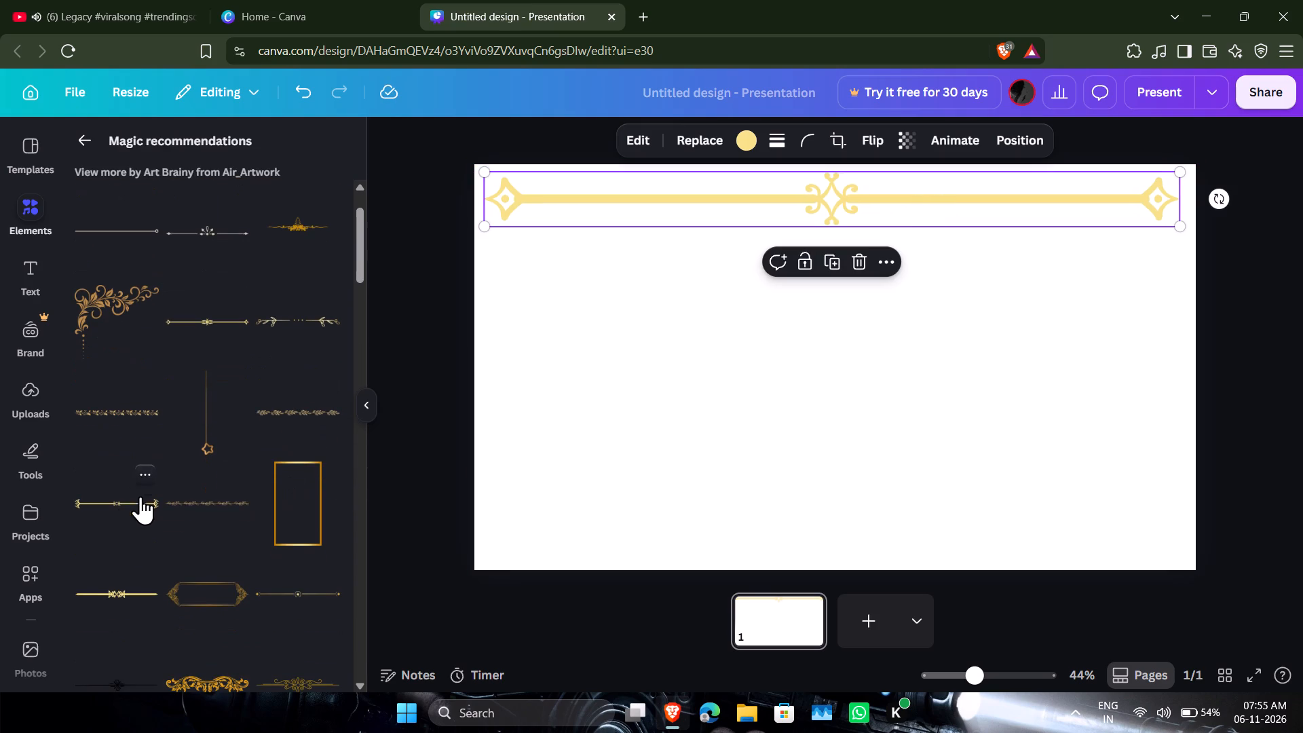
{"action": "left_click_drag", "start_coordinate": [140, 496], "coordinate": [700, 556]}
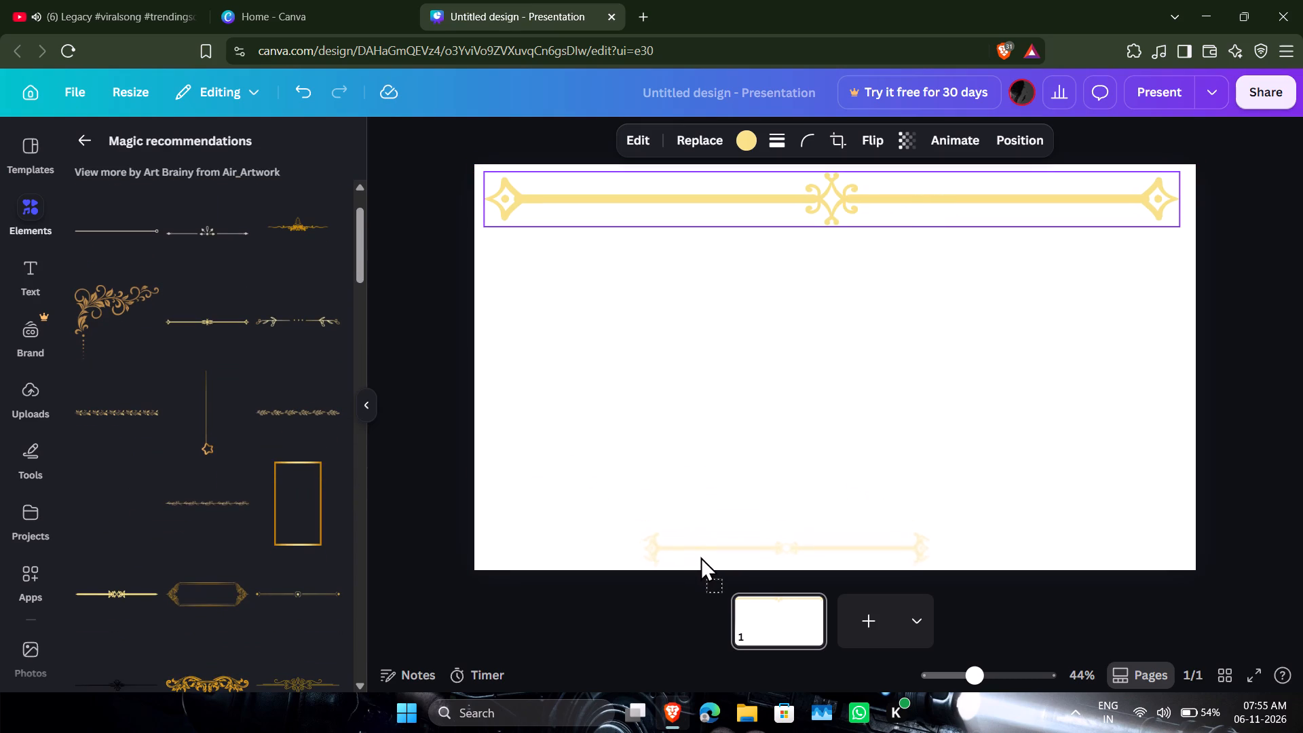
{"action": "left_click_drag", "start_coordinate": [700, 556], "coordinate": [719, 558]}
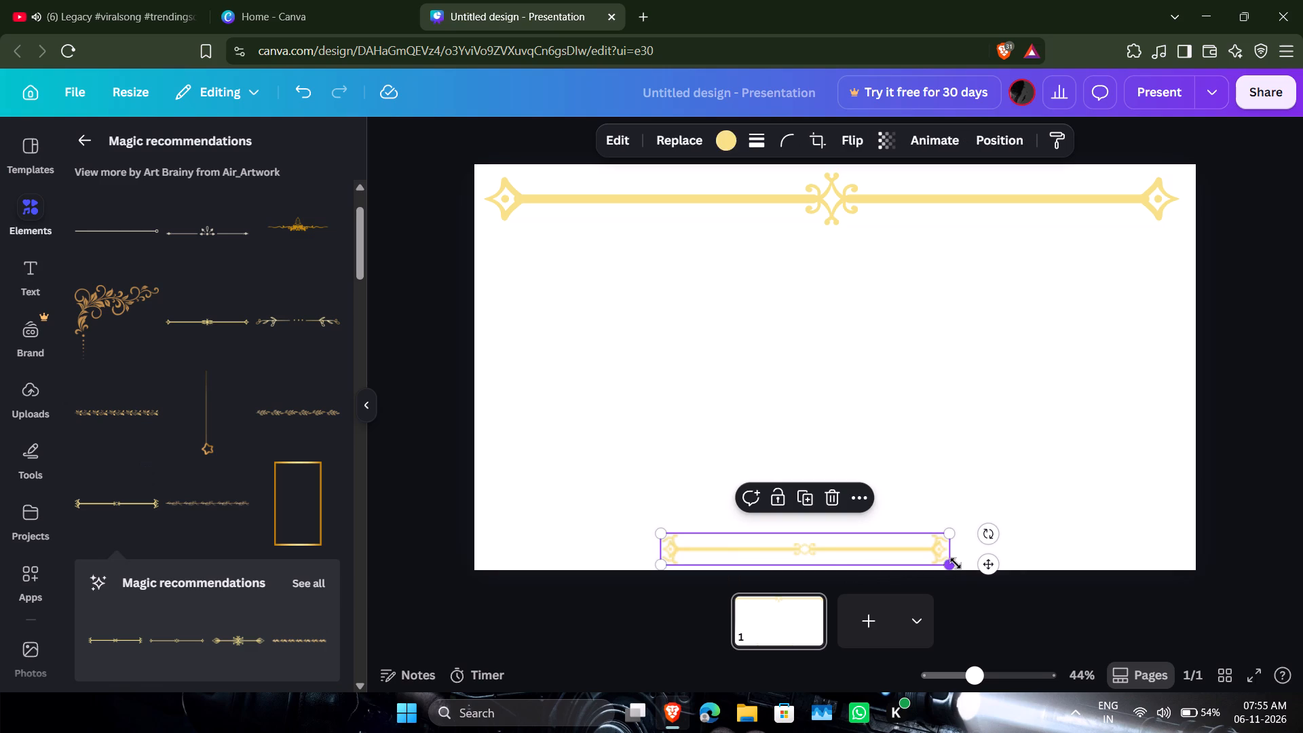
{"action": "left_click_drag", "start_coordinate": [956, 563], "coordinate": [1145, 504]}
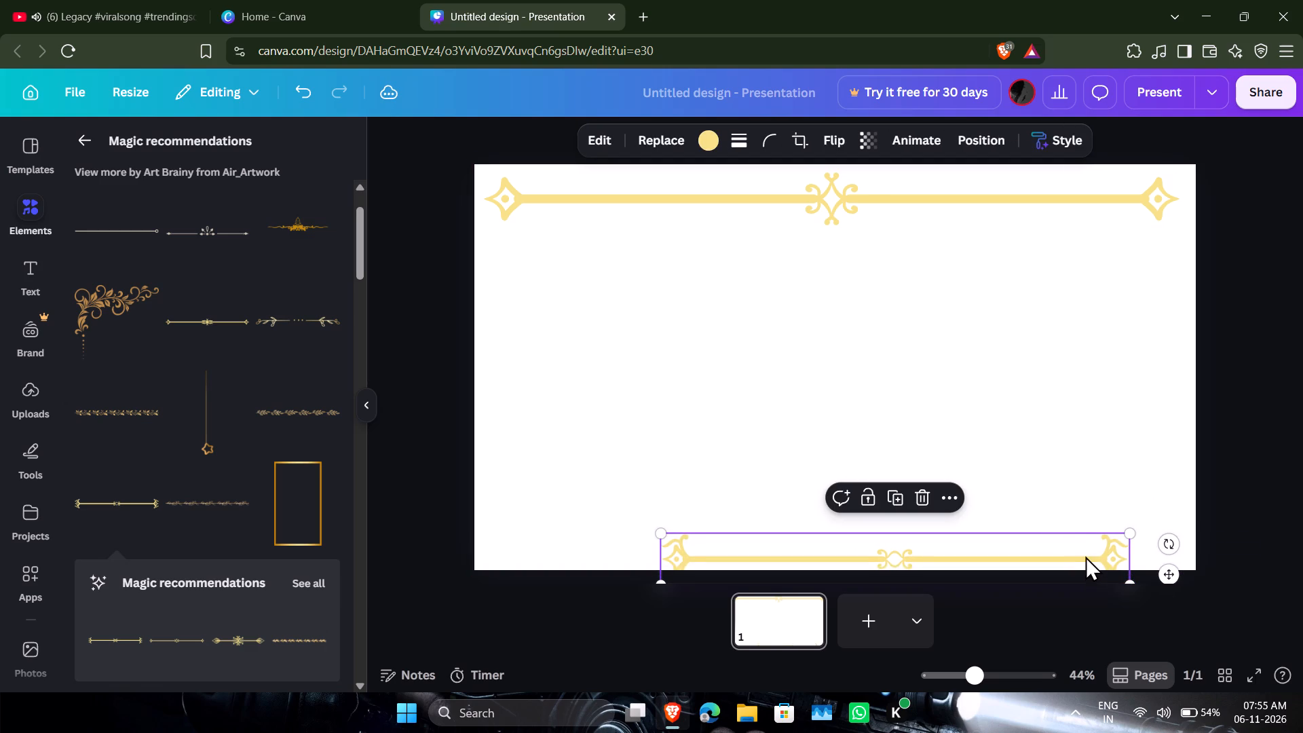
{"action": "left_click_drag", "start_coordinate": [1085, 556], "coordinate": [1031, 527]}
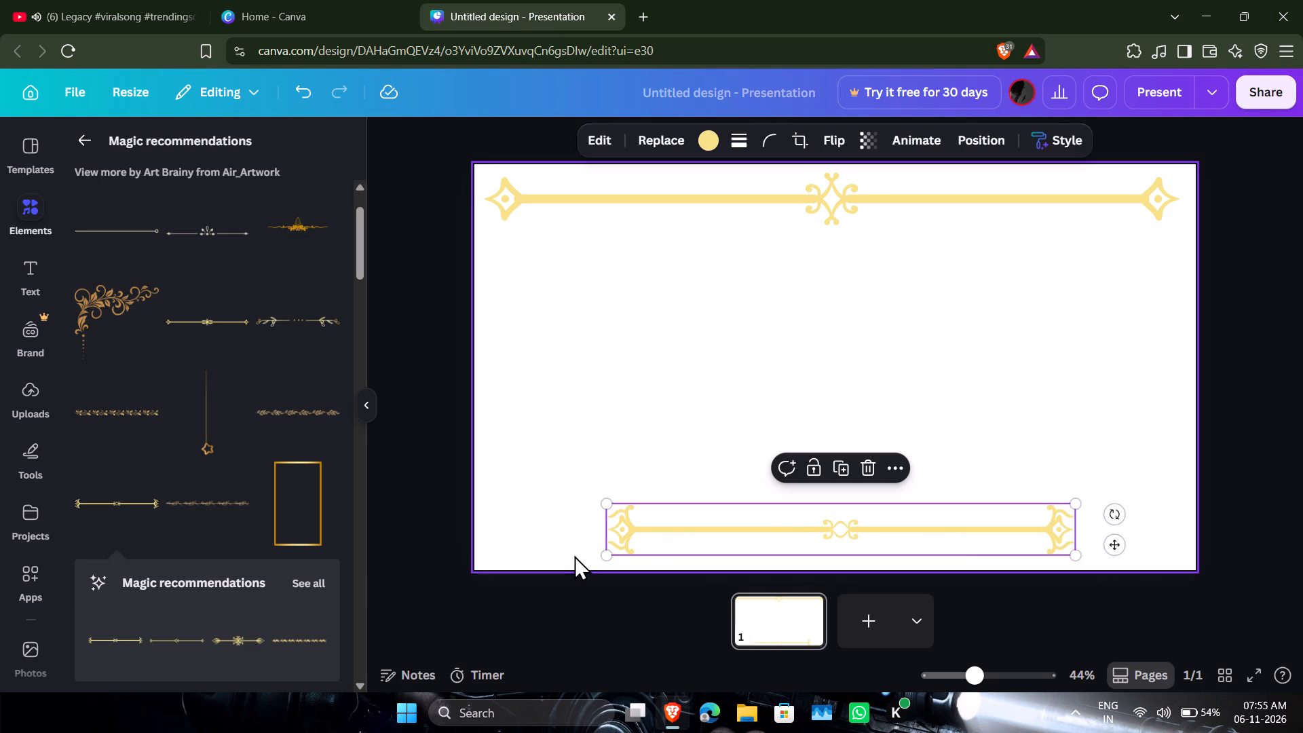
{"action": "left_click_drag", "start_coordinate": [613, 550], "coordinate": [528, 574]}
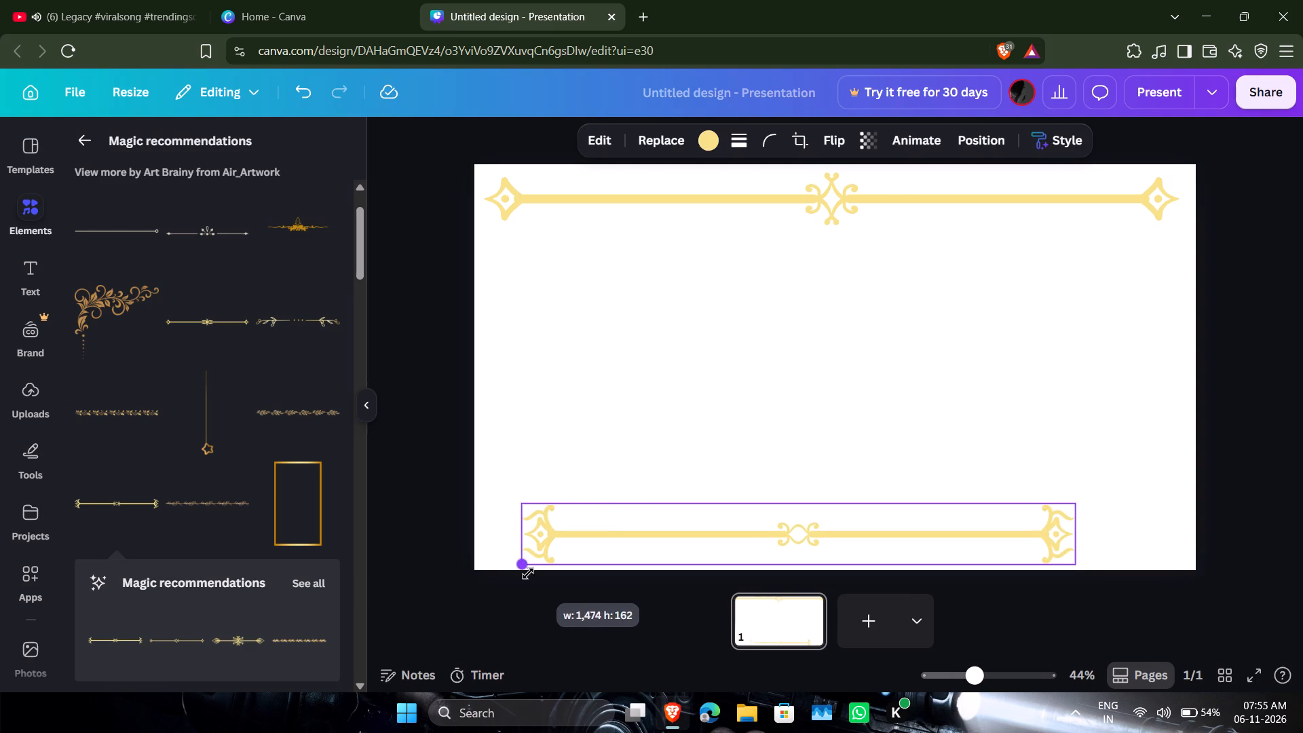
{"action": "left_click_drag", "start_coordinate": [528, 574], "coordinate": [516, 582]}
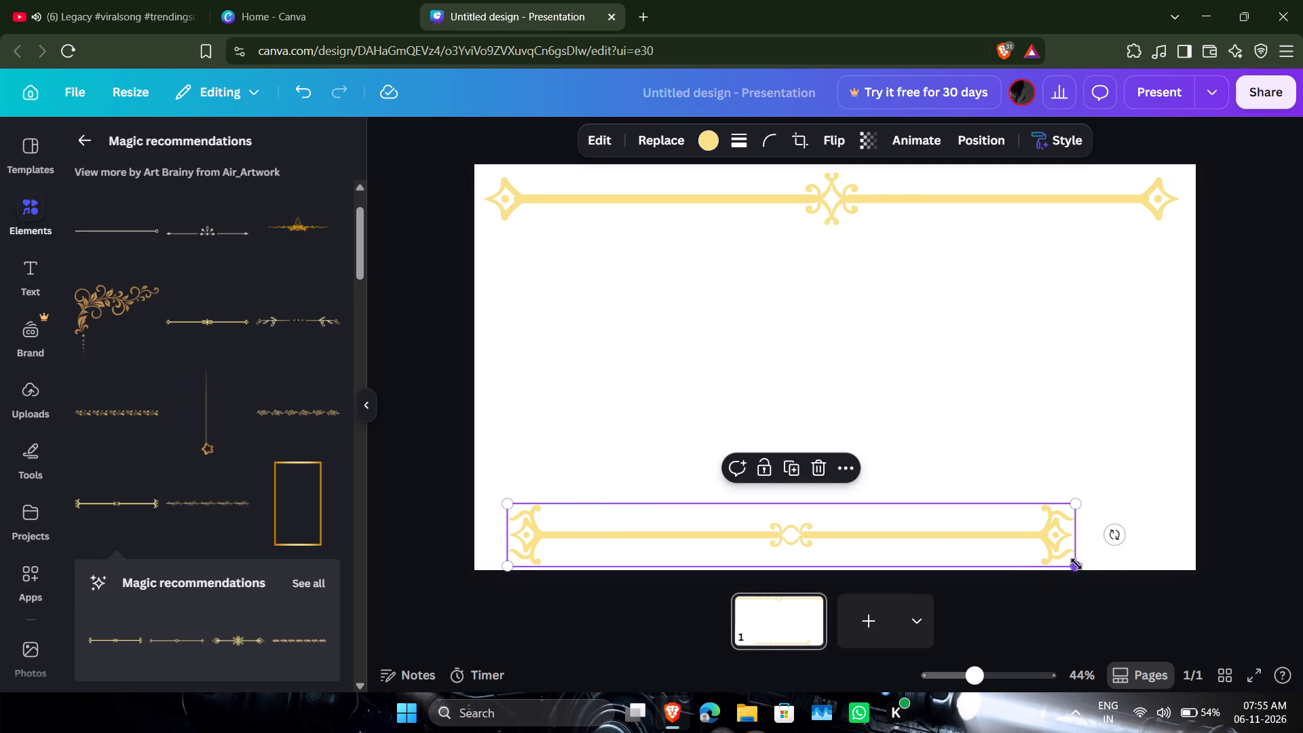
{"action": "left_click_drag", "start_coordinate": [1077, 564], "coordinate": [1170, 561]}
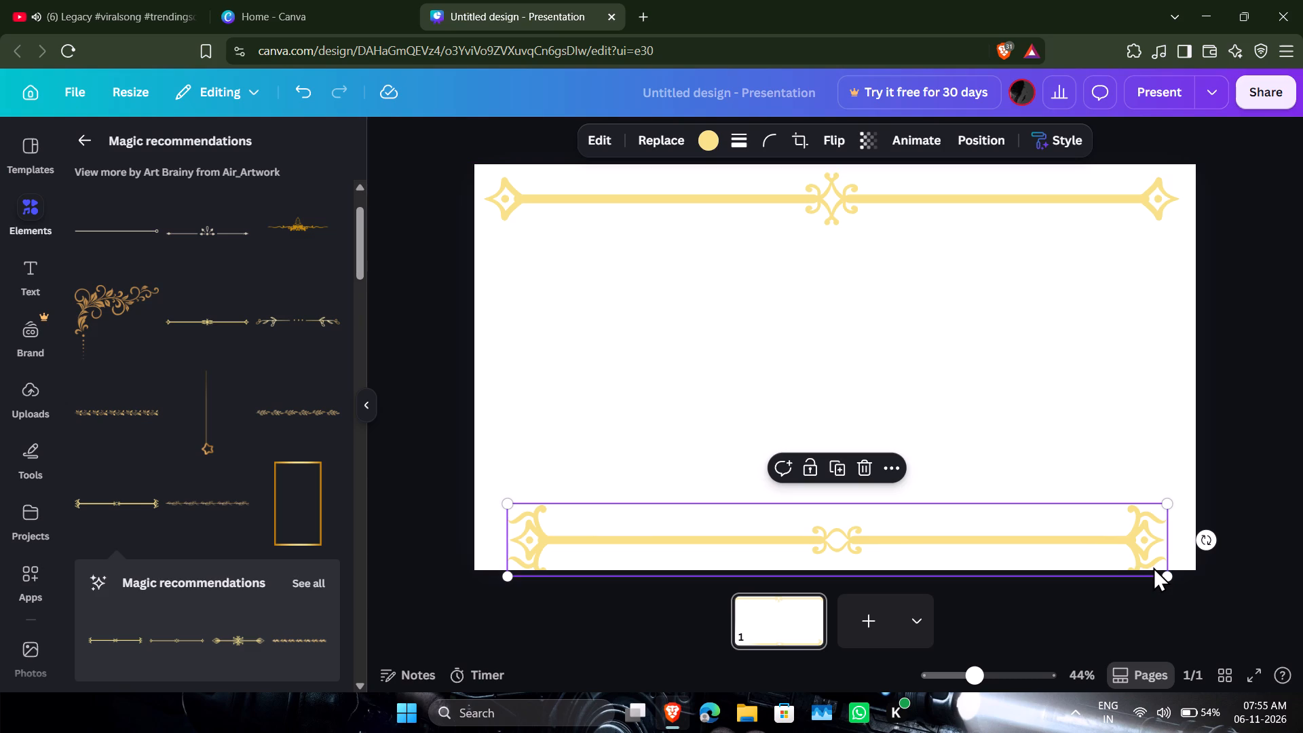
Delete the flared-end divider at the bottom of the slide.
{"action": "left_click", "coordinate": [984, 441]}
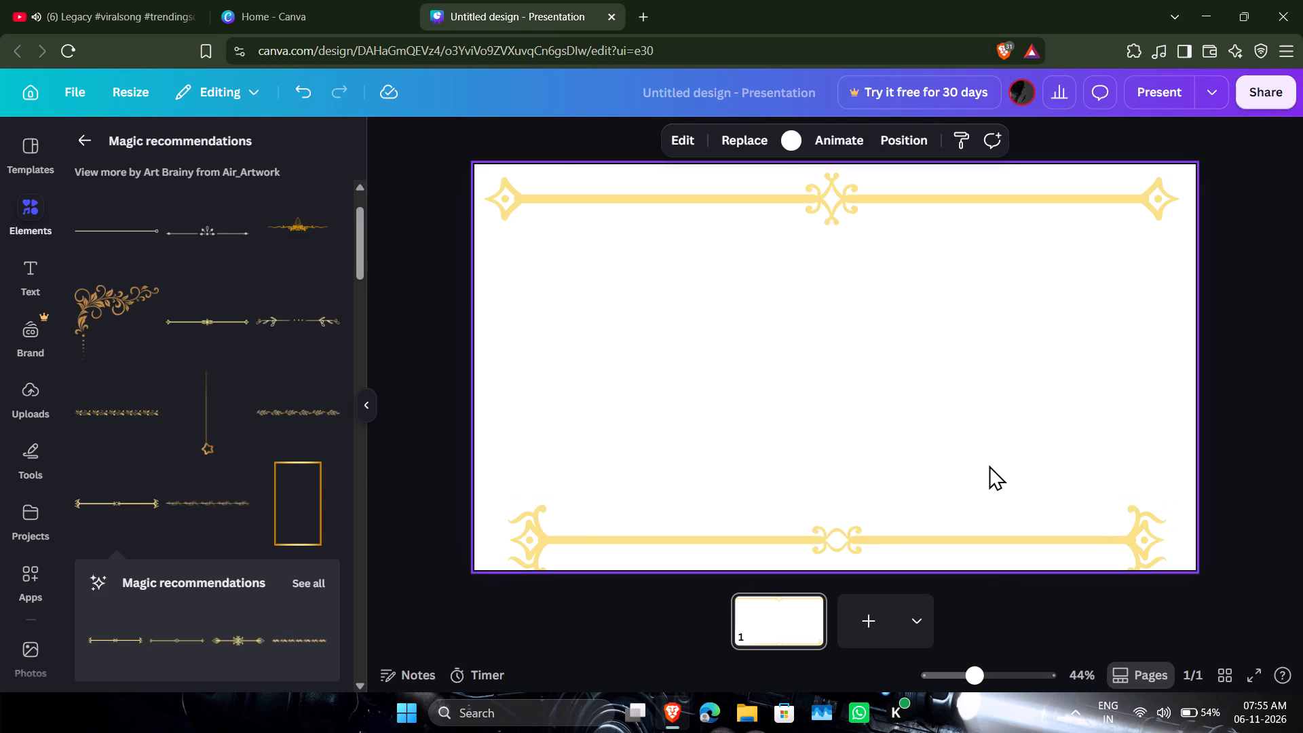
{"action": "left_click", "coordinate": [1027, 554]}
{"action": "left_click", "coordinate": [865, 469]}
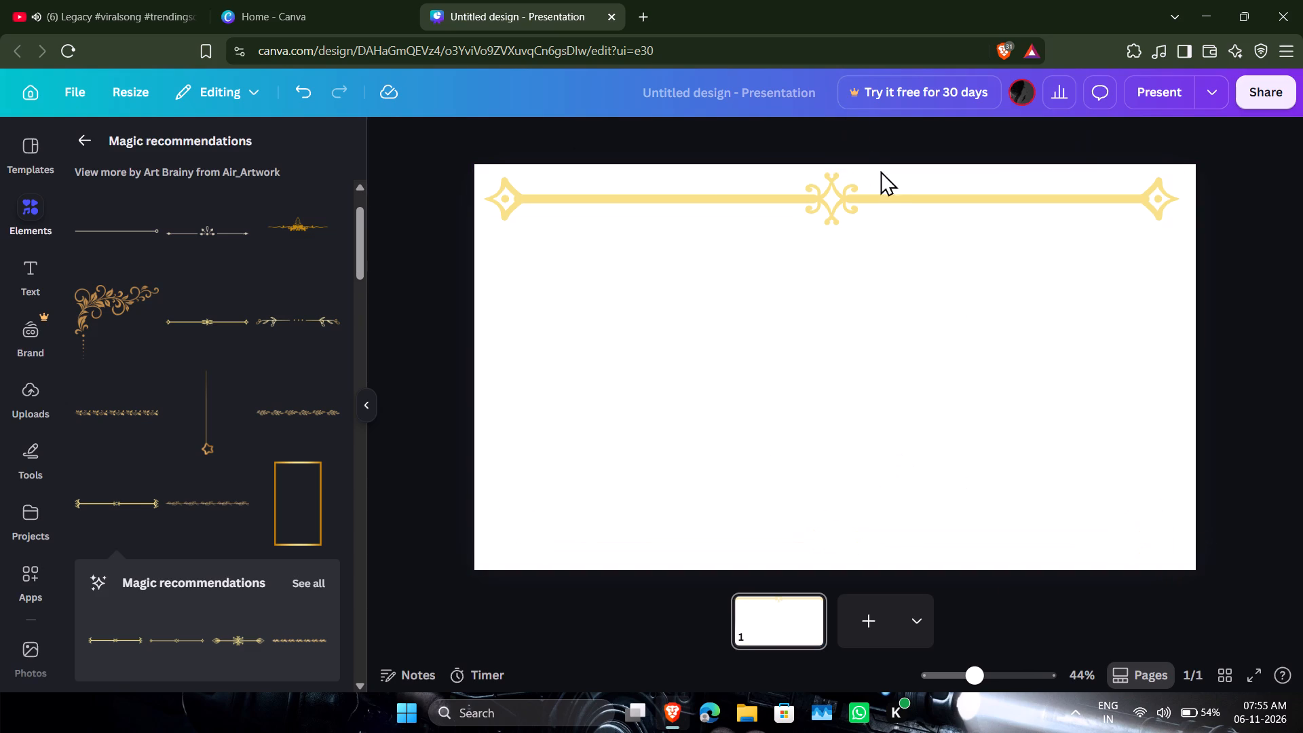
Duplicate the top gold divider and place the copy along the slide's bottom edge, aligned with the original.
{"action": "left_click", "coordinate": [884, 178]}
{"action": "left_click", "coordinate": [839, 266]}
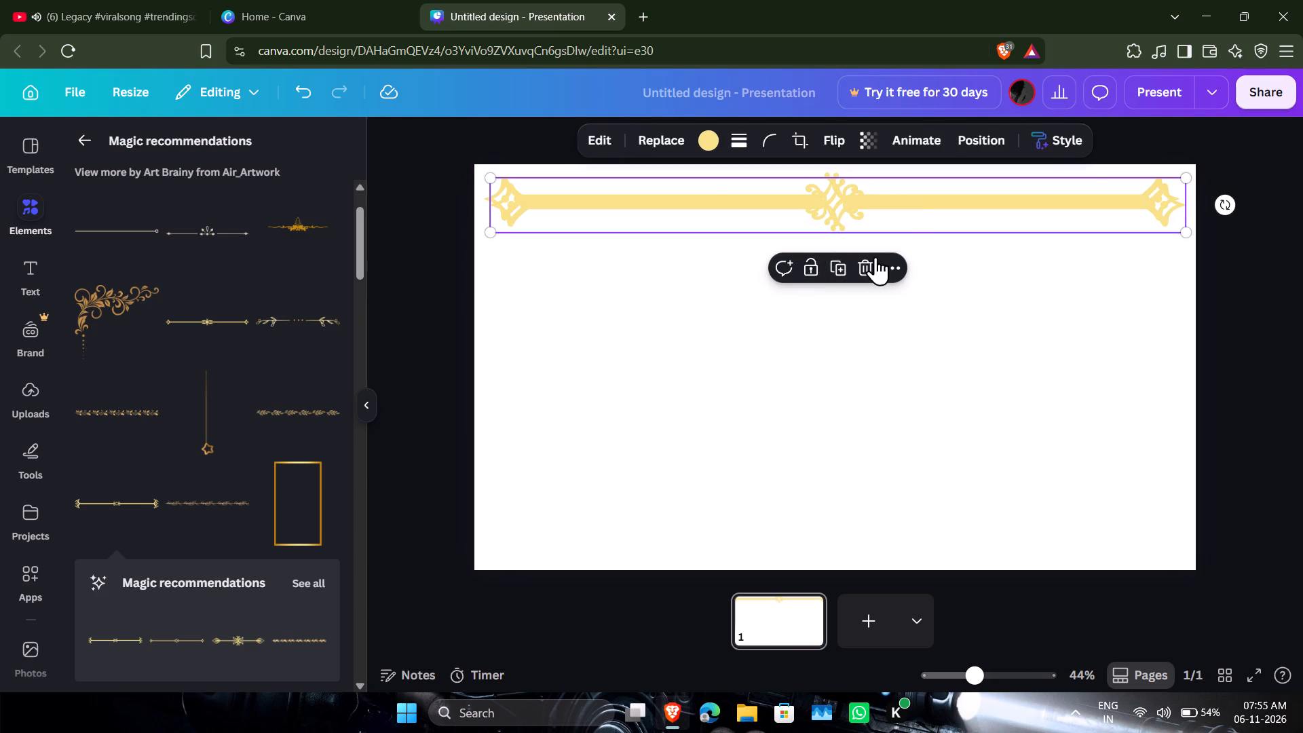
{"action": "left_click_drag", "start_coordinate": [922, 197], "coordinate": [930, 539]}
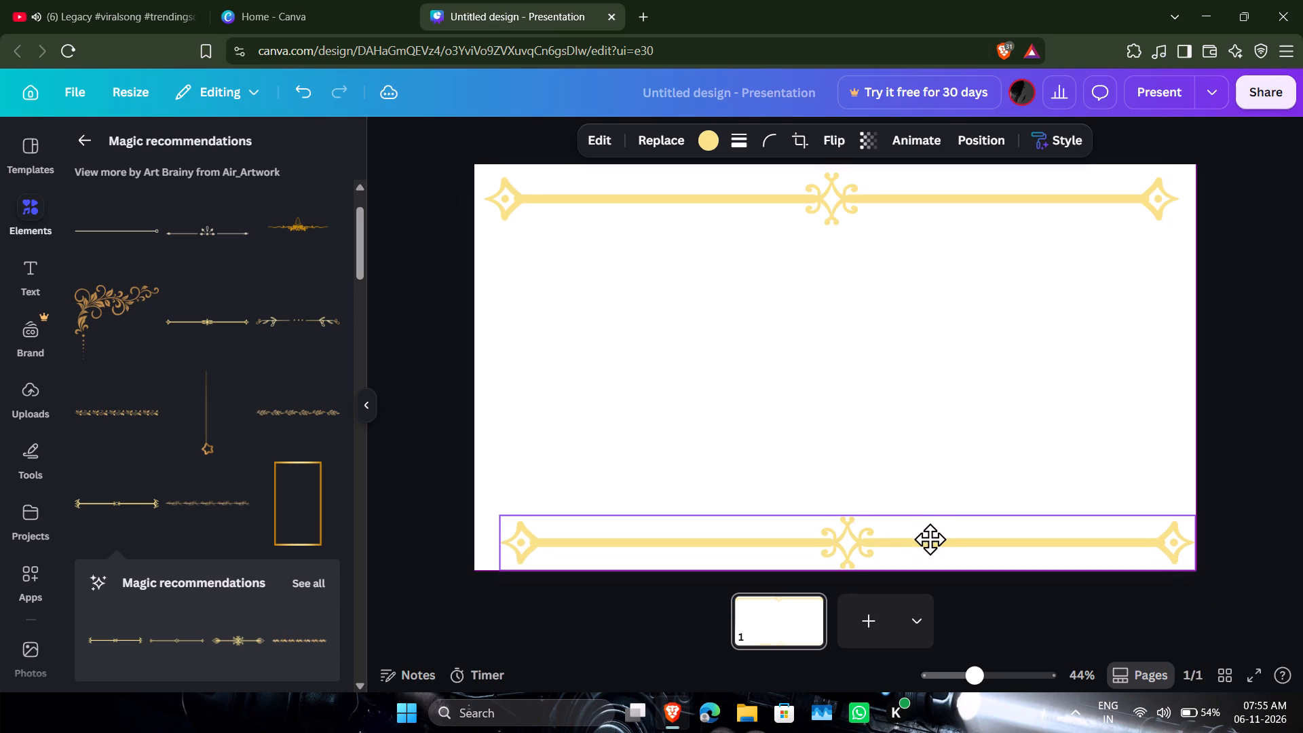
{"action": "left_click_drag", "start_coordinate": [930, 539], "coordinate": [920, 540]}
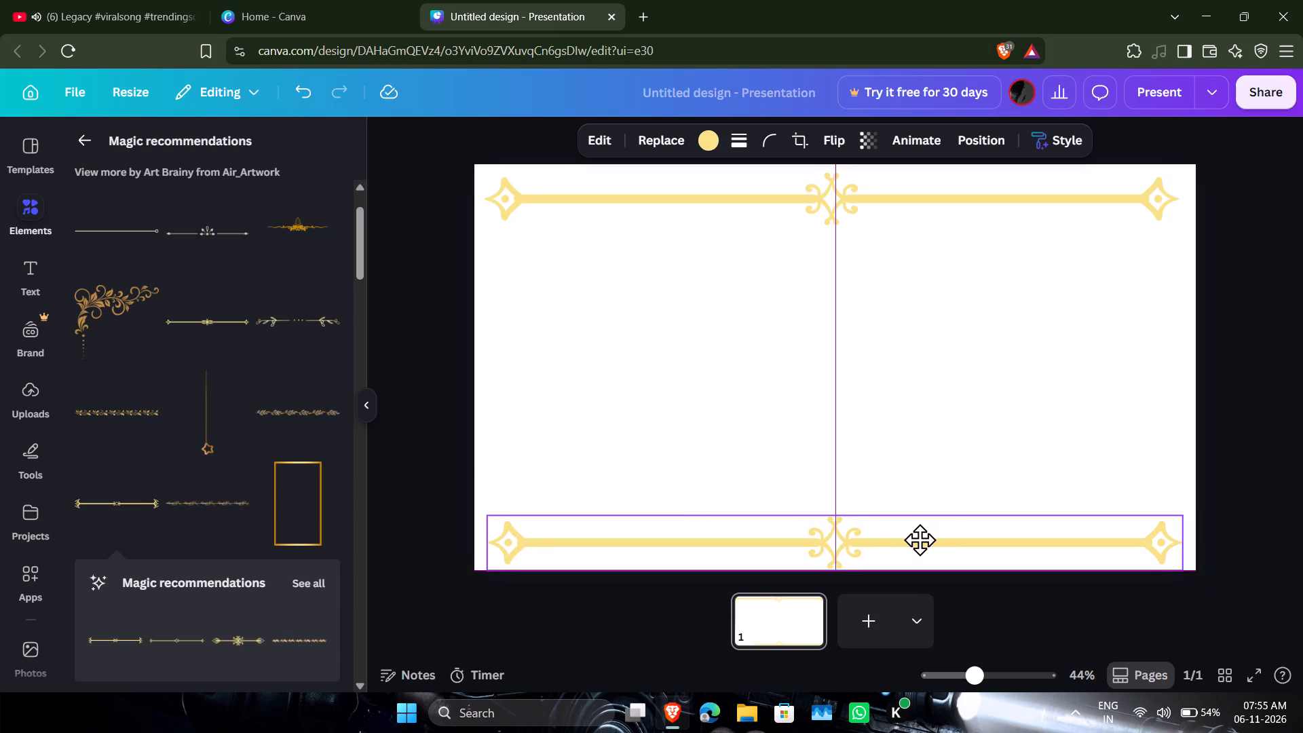
{"action": "left_click_drag", "start_coordinate": [920, 540], "coordinate": [927, 539]}
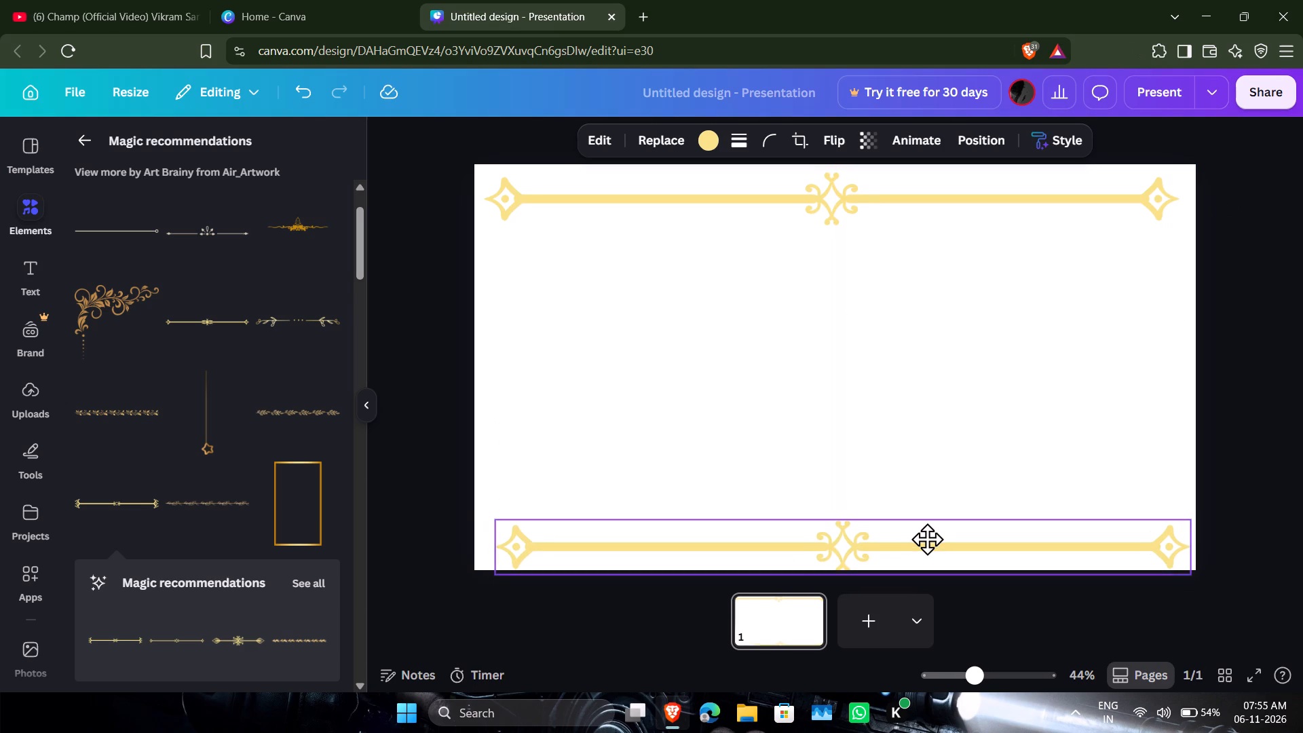
{"action": "left_click_drag", "start_coordinate": [927, 539], "coordinate": [918, 538]}
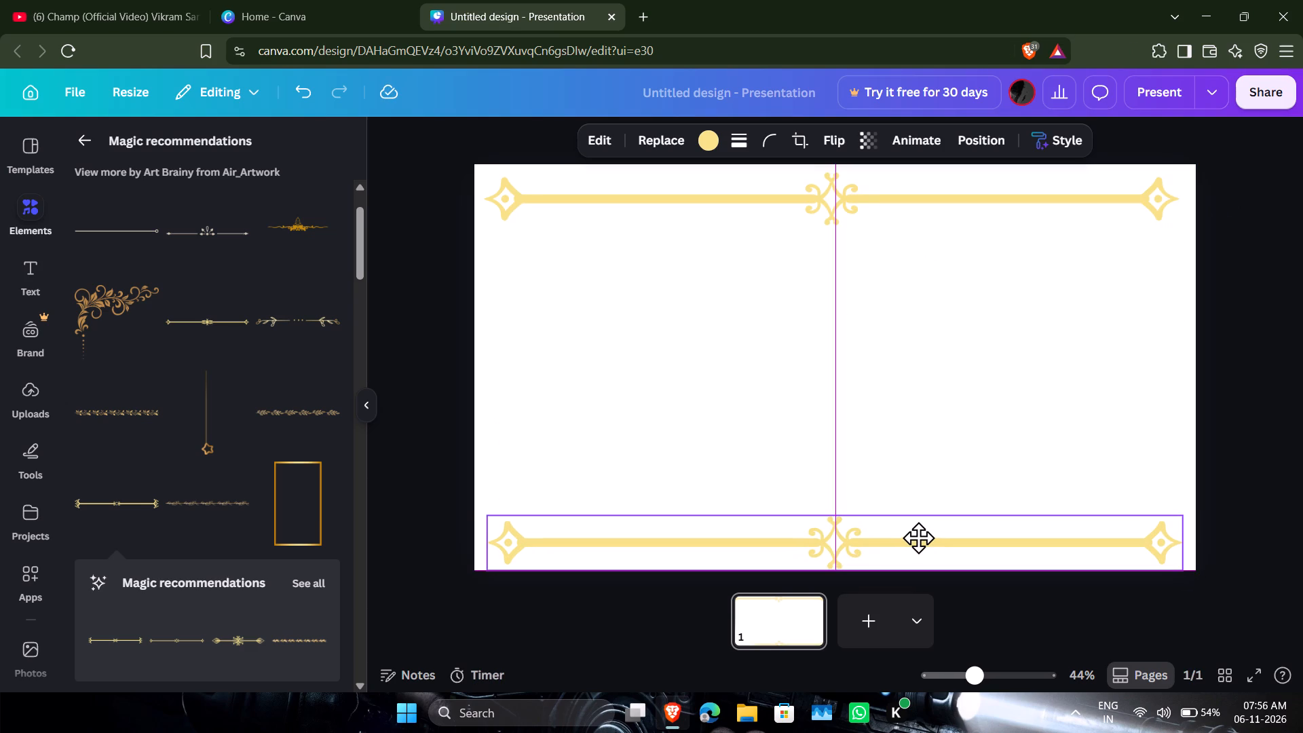
{"action": "left_click_drag", "start_coordinate": [918, 538], "coordinate": [911, 537]}
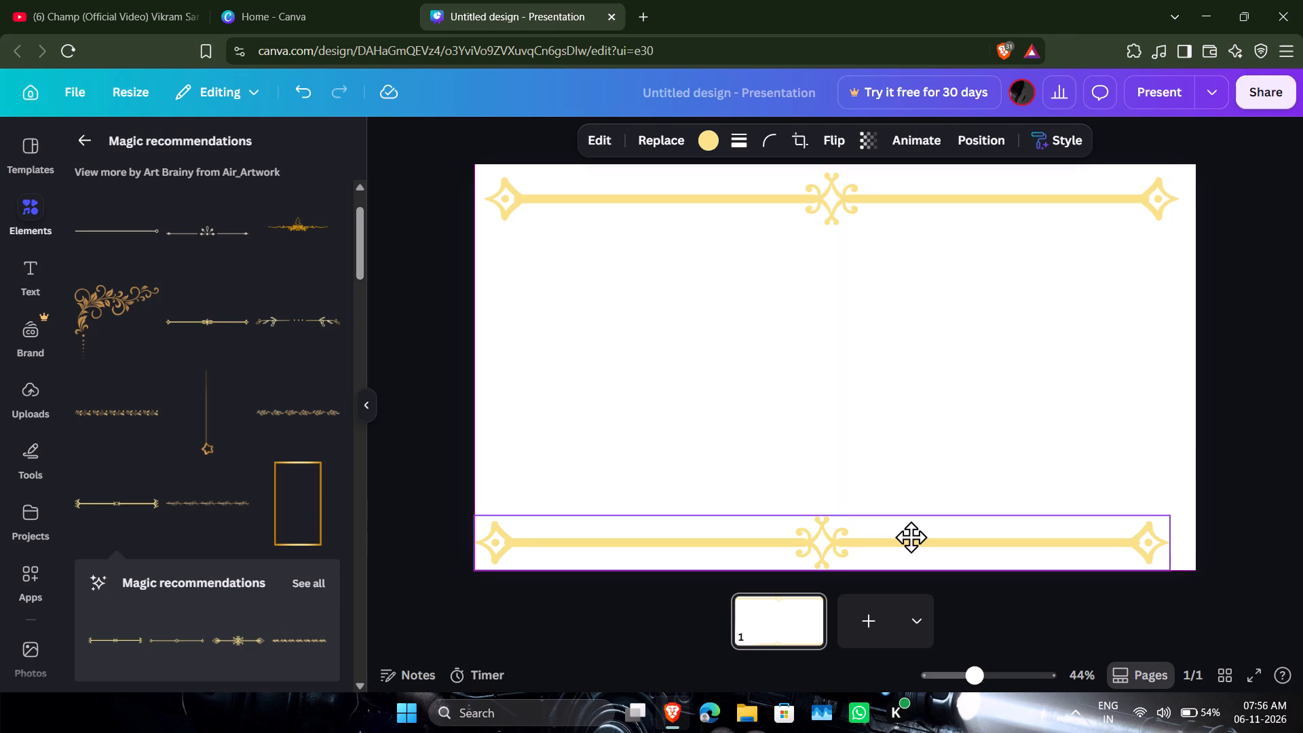
{"action": "left_click_drag", "start_coordinate": [911, 537], "coordinate": [913, 535]}
{"action": "left_click", "coordinate": [972, 413]}
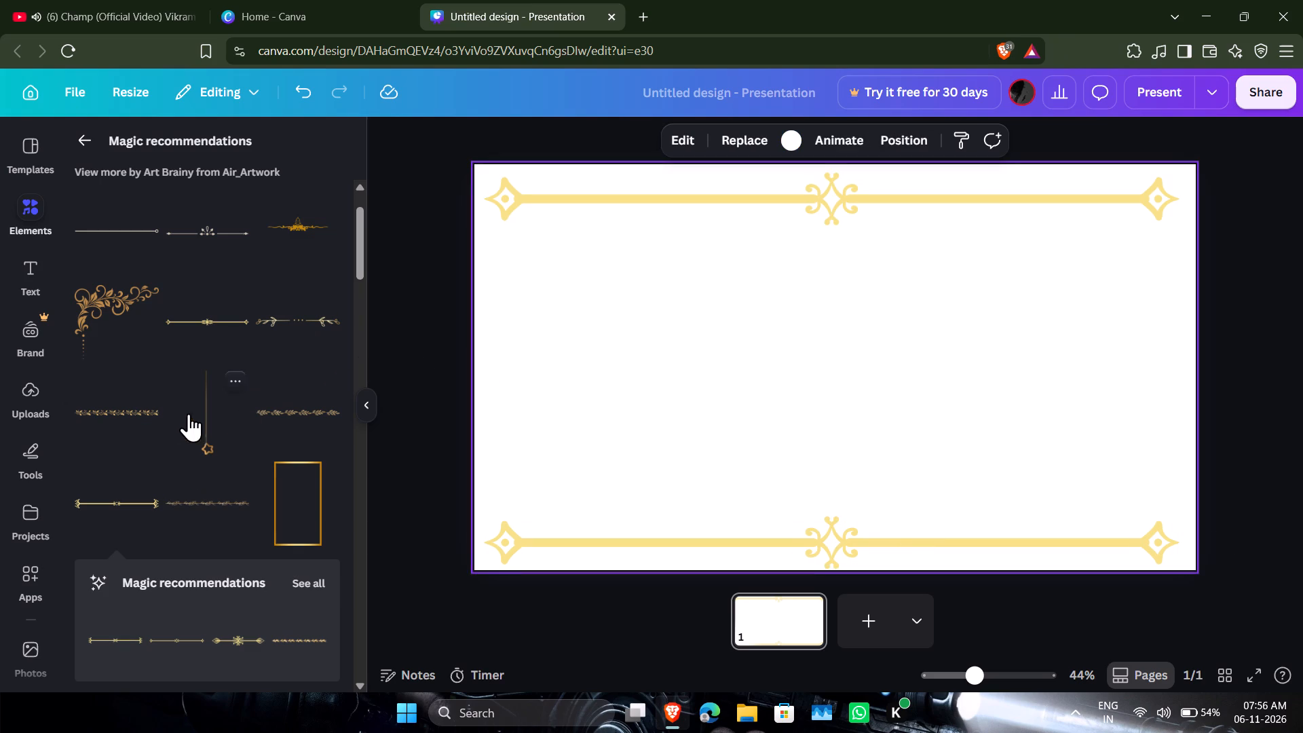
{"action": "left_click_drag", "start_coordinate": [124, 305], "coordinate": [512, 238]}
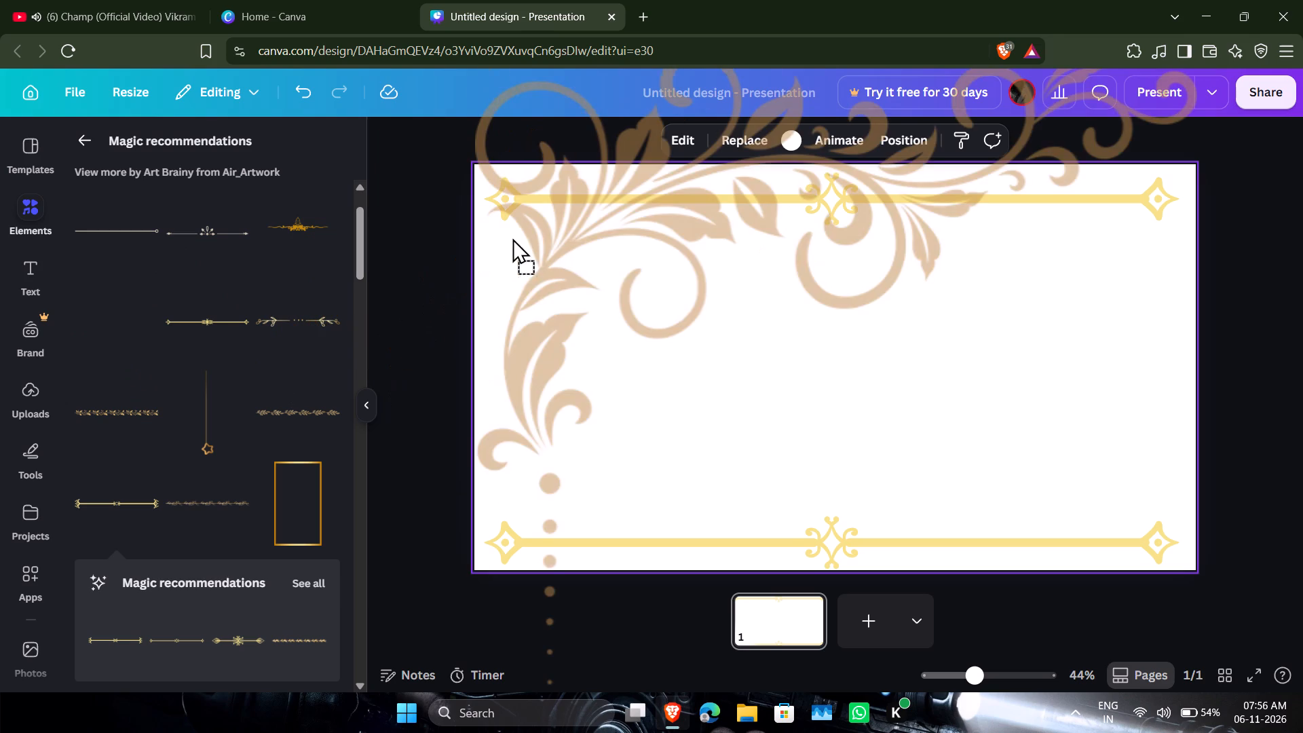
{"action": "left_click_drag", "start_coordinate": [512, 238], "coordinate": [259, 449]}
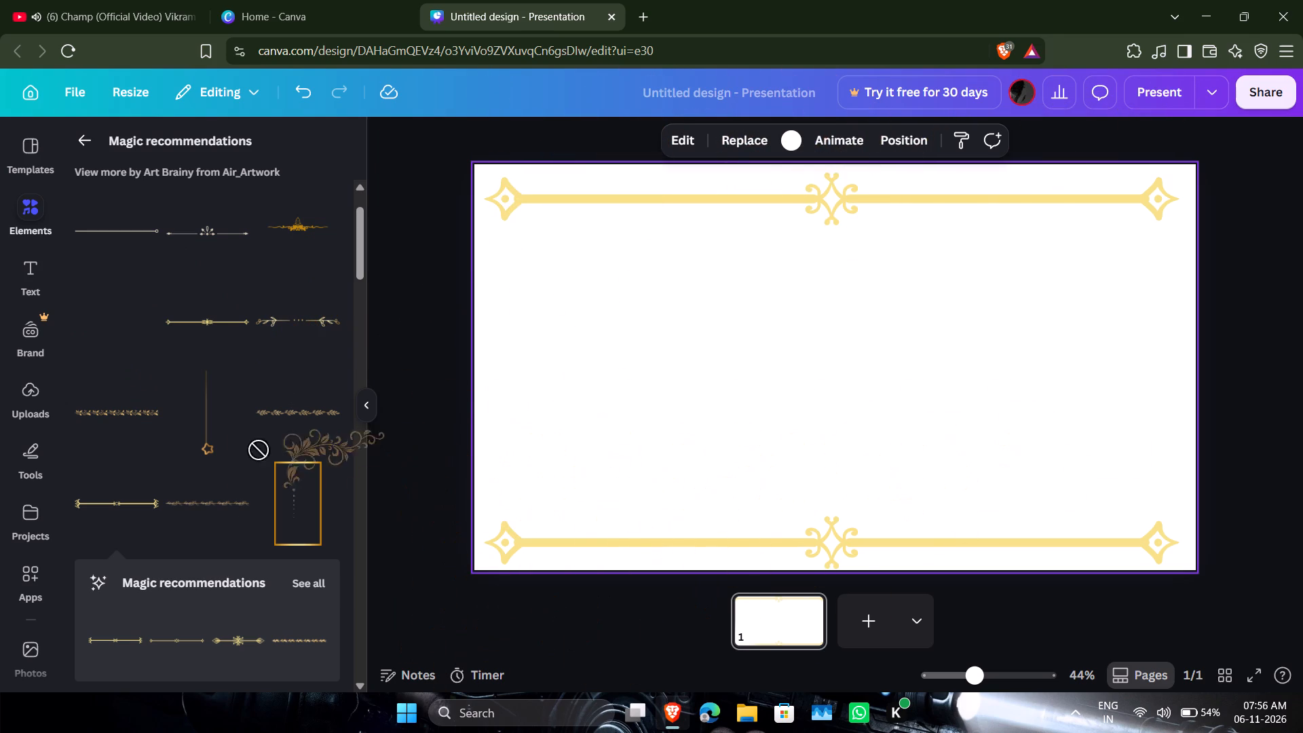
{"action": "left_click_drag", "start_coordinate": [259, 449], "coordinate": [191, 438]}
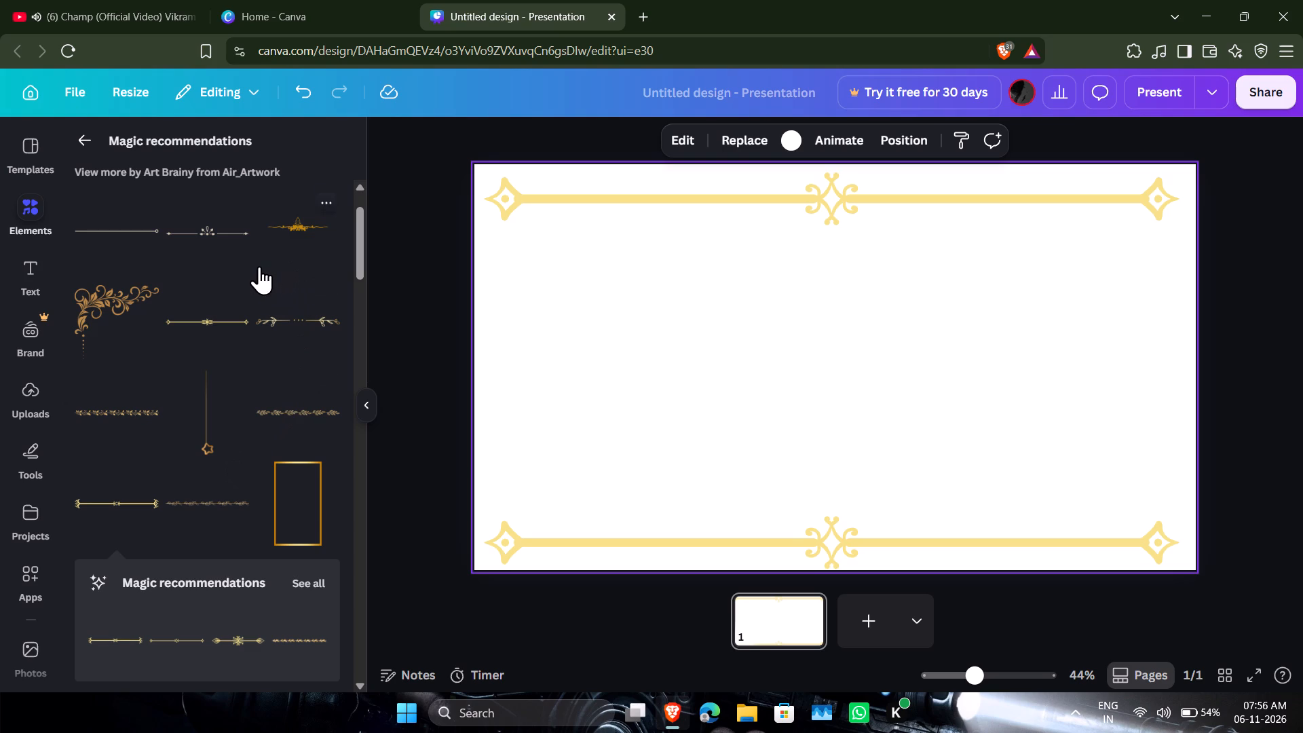
Insert the gold line divider with the double-cross centre ornament from the magic recommendations onto the slide.
{"action": "scroll", "coordinate": [259, 266], "scroll_direction": "up", "scroll_amount": 2}
{"action": "scroll", "coordinate": [259, 266], "scroll_direction": "down", "scroll_amount": 5}
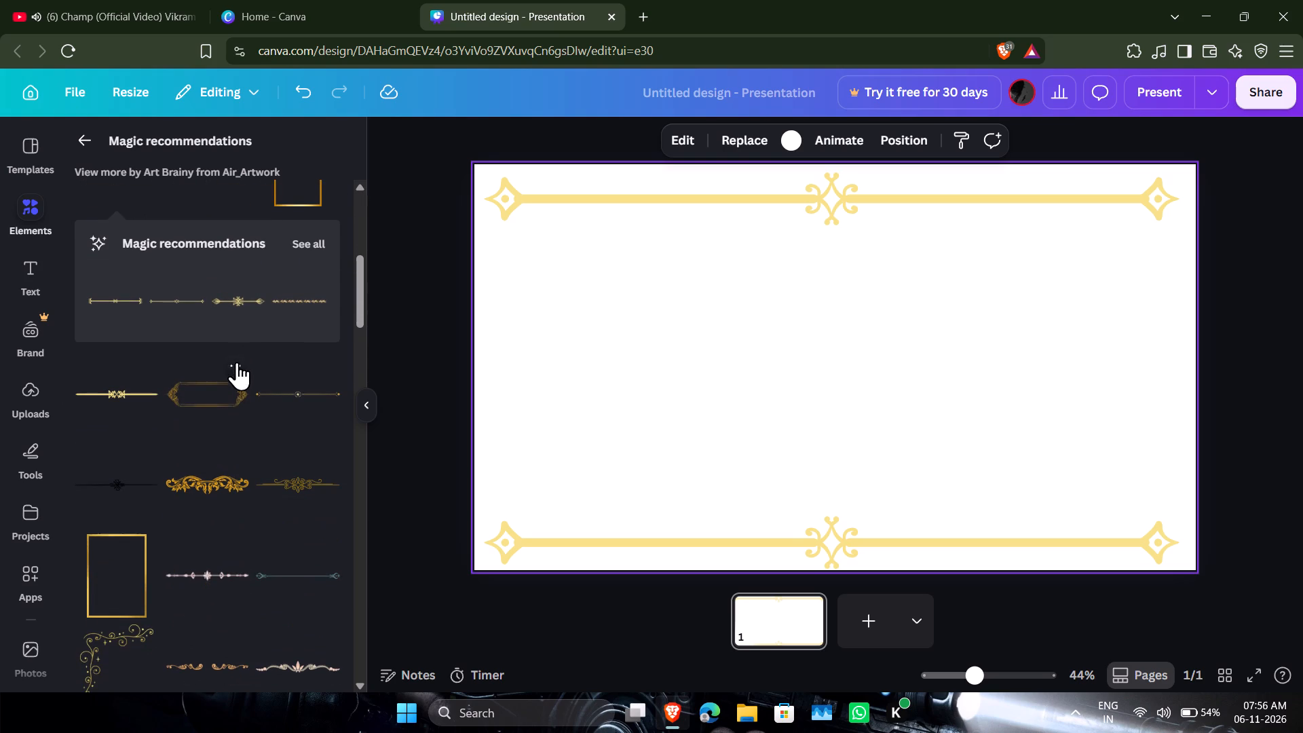
{"action": "left_click", "coordinate": [125, 392]}
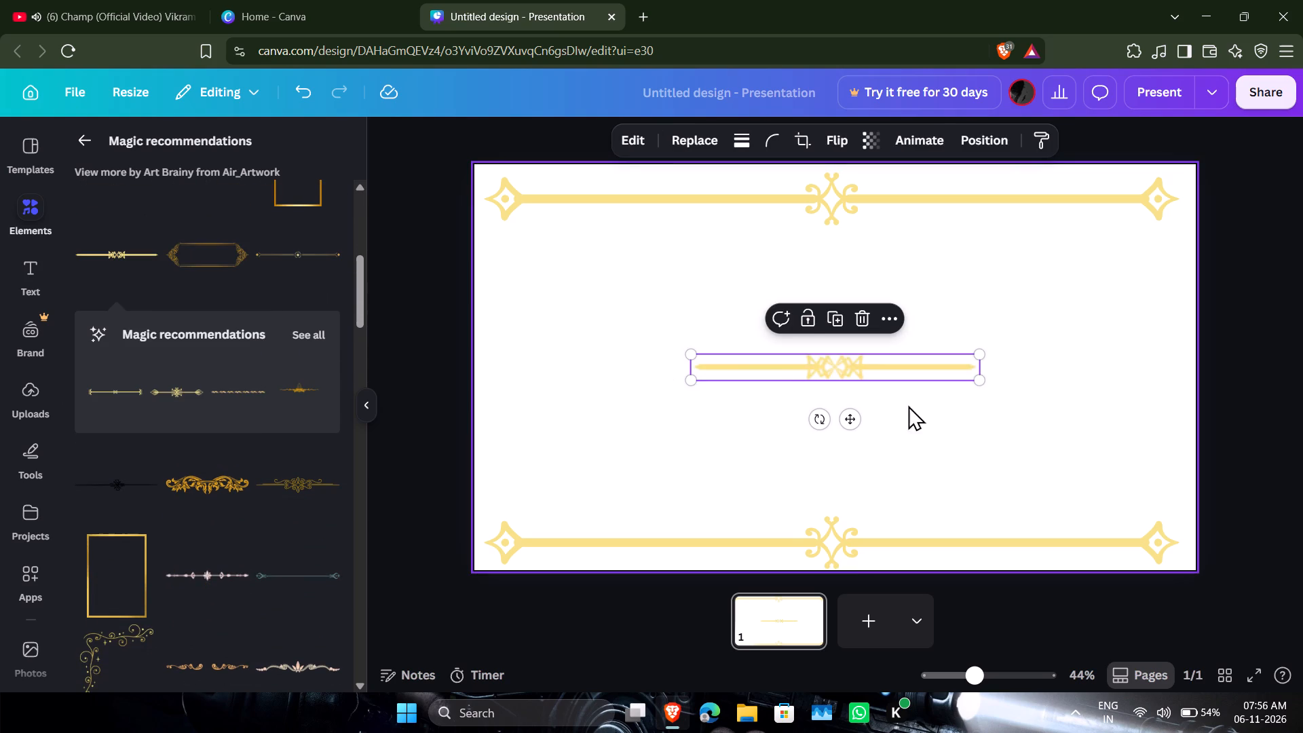
Rotate the double-cross line divider to 90° so it stands vertically on the slide.
{"action": "left_click_drag", "start_coordinate": [814, 420], "coordinate": [587, 388]}
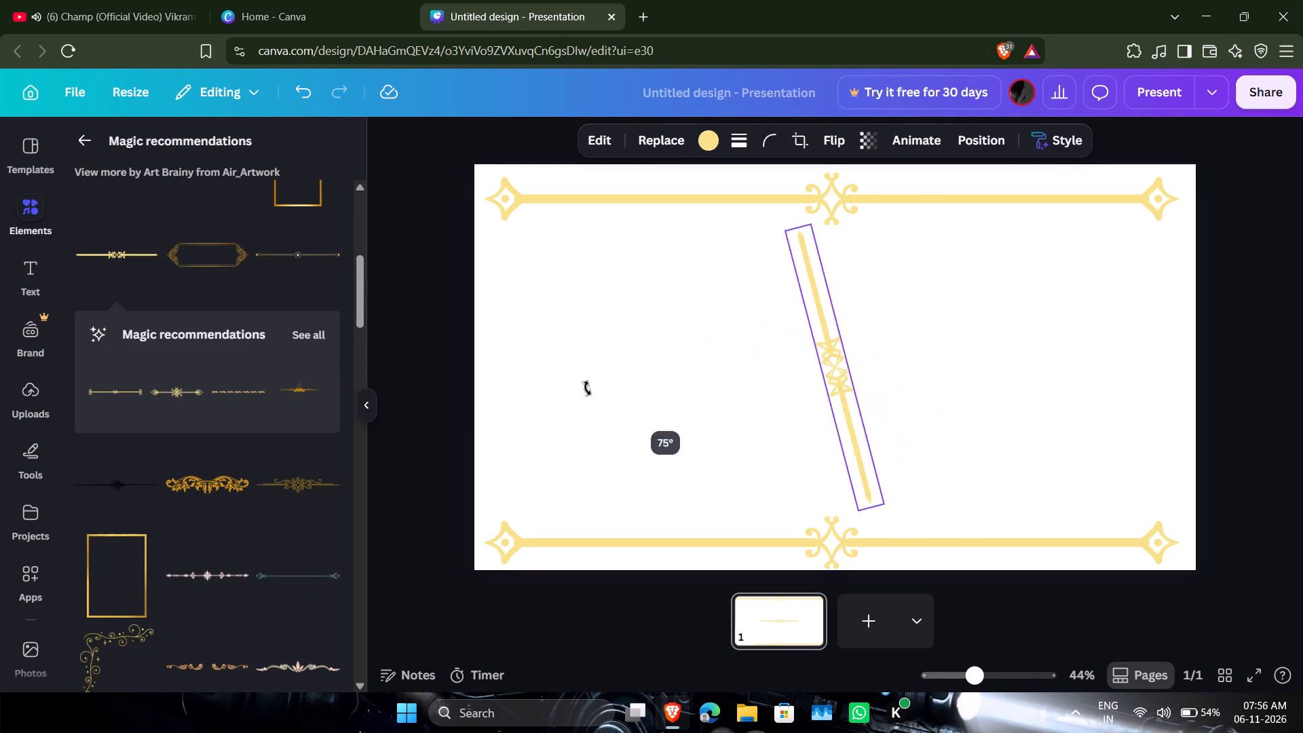
{"action": "left_click_drag", "start_coordinate": [587, 388], "coordinate": [538, 358]}
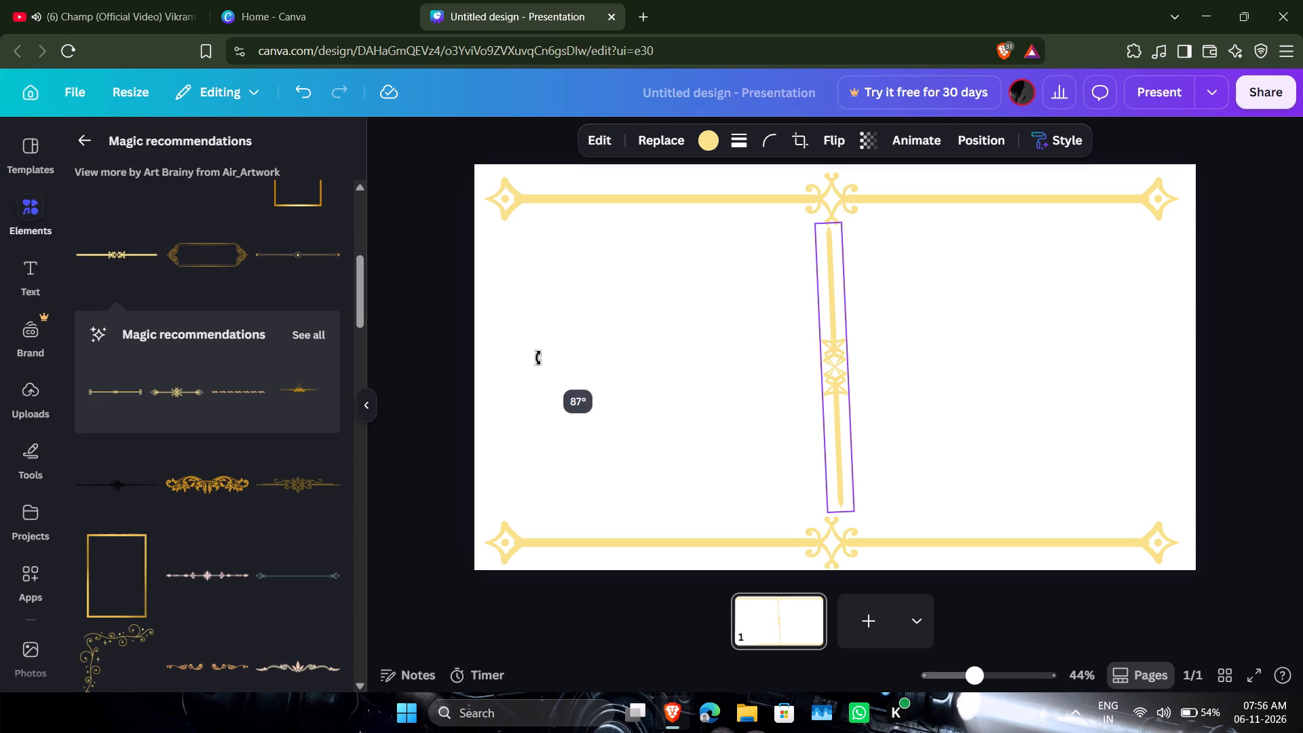
{"action": "left_click_drag", "start_coordinate": [538, 358], "coordinate": [540, 352]}
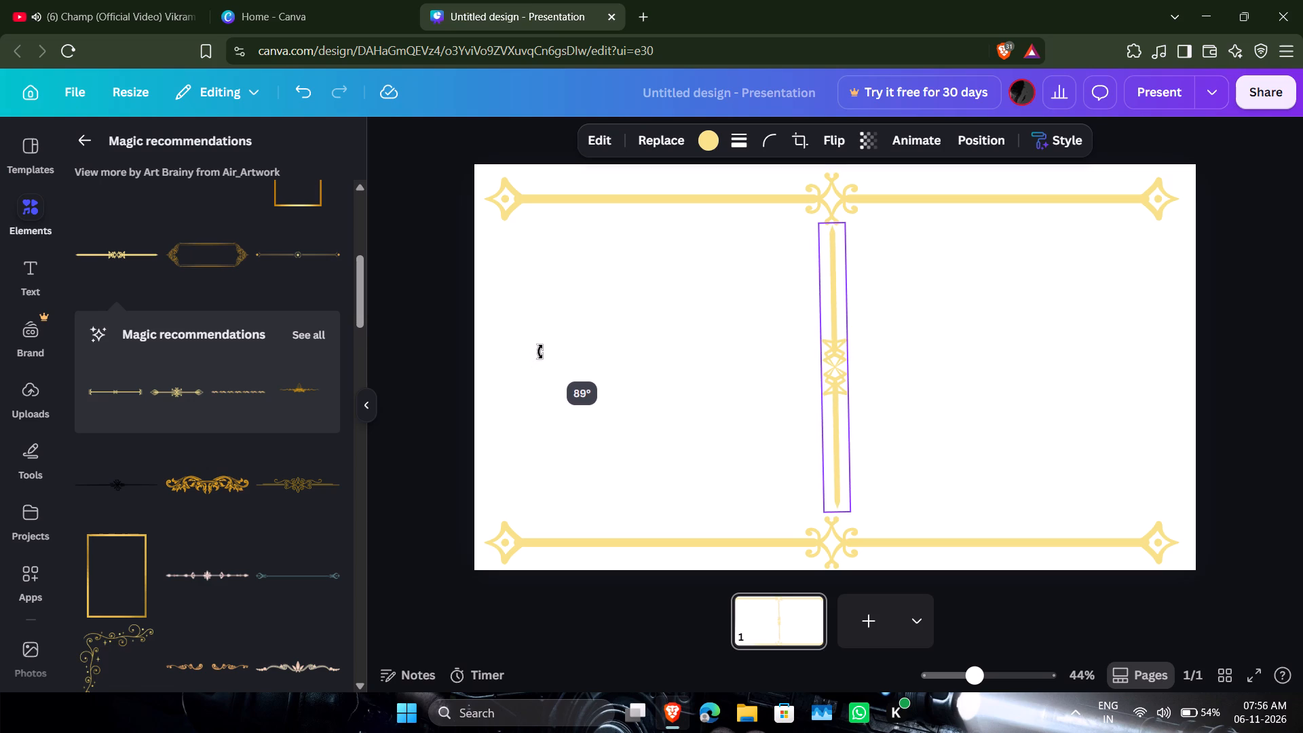
{"action": "left_click_drag", "start_coordinate": [540, 352], "coordinate": [542, 347]}
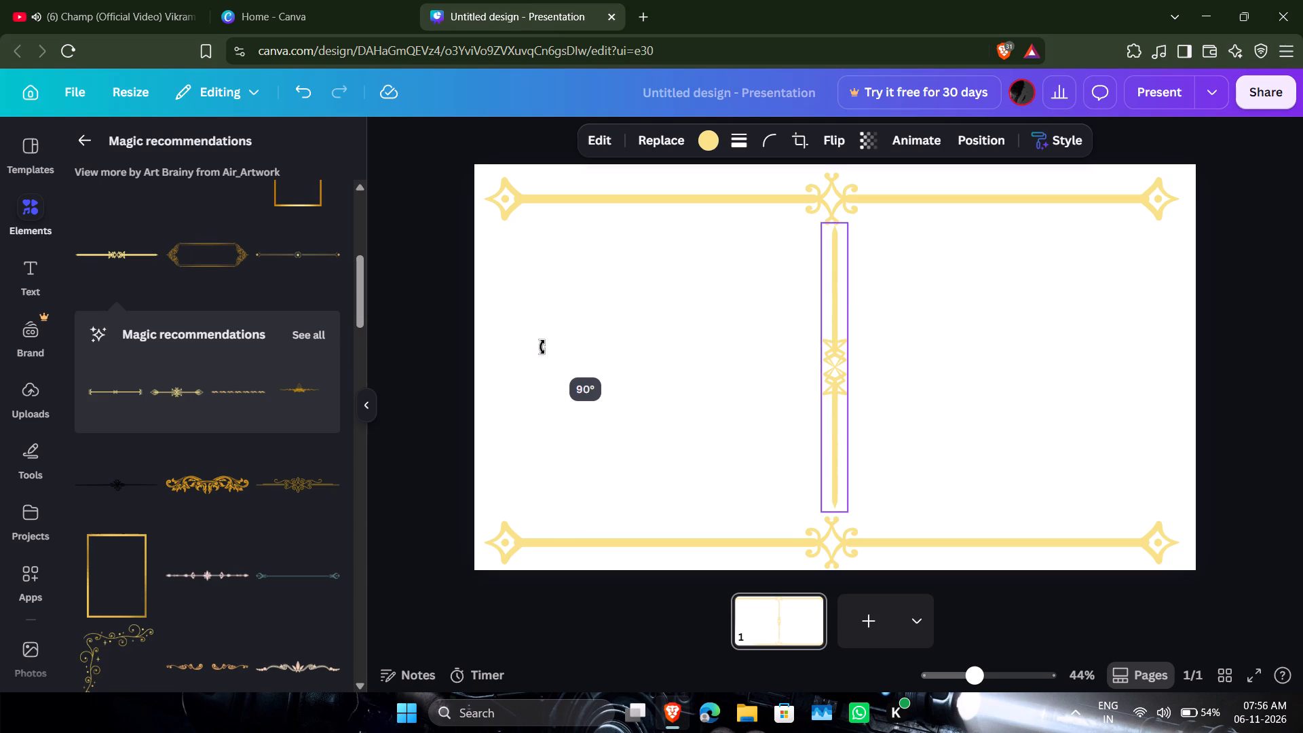
{"action": "left_click_drag", "start_coordinate": [542, 347], "coordinate": [543, 346]}
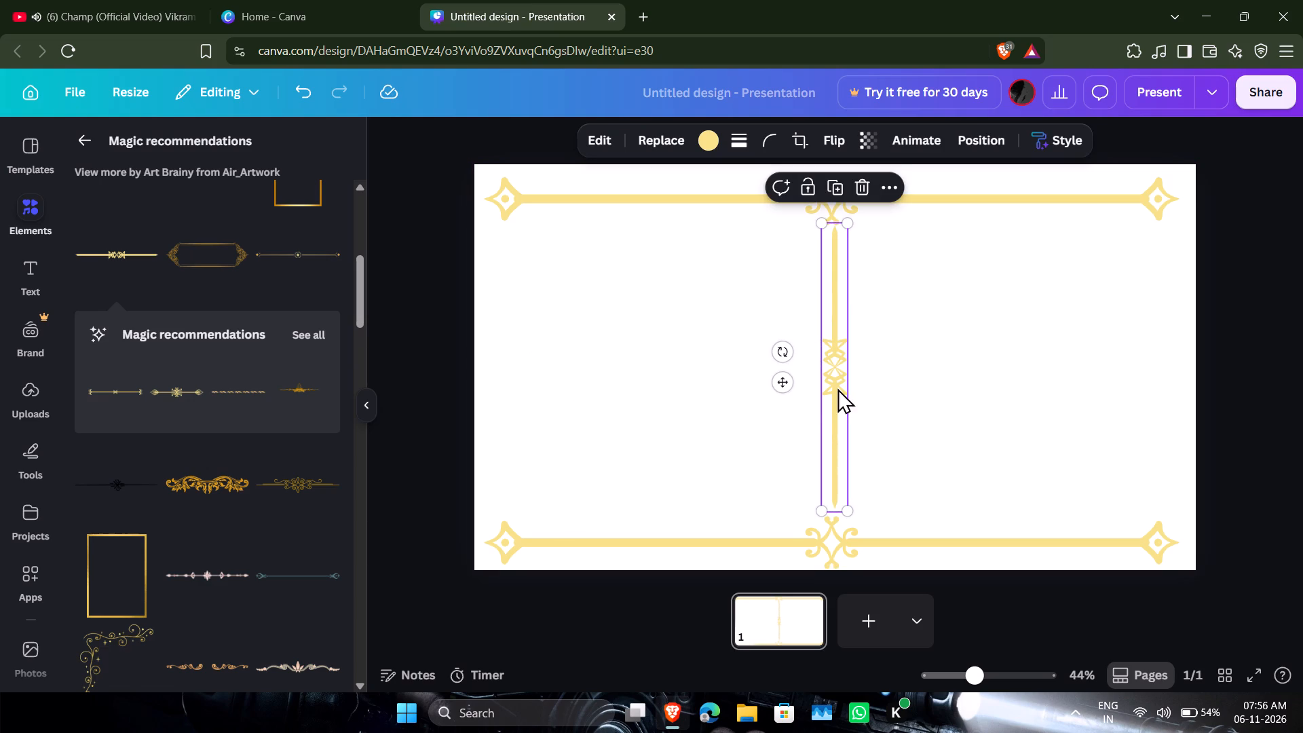
Place the vertical divider along the slide's left edge, between the top and bottom dividers.
{"action": "left_click_drag", "start_coordinate": [779, 378], "coordinate": [538, 388]}
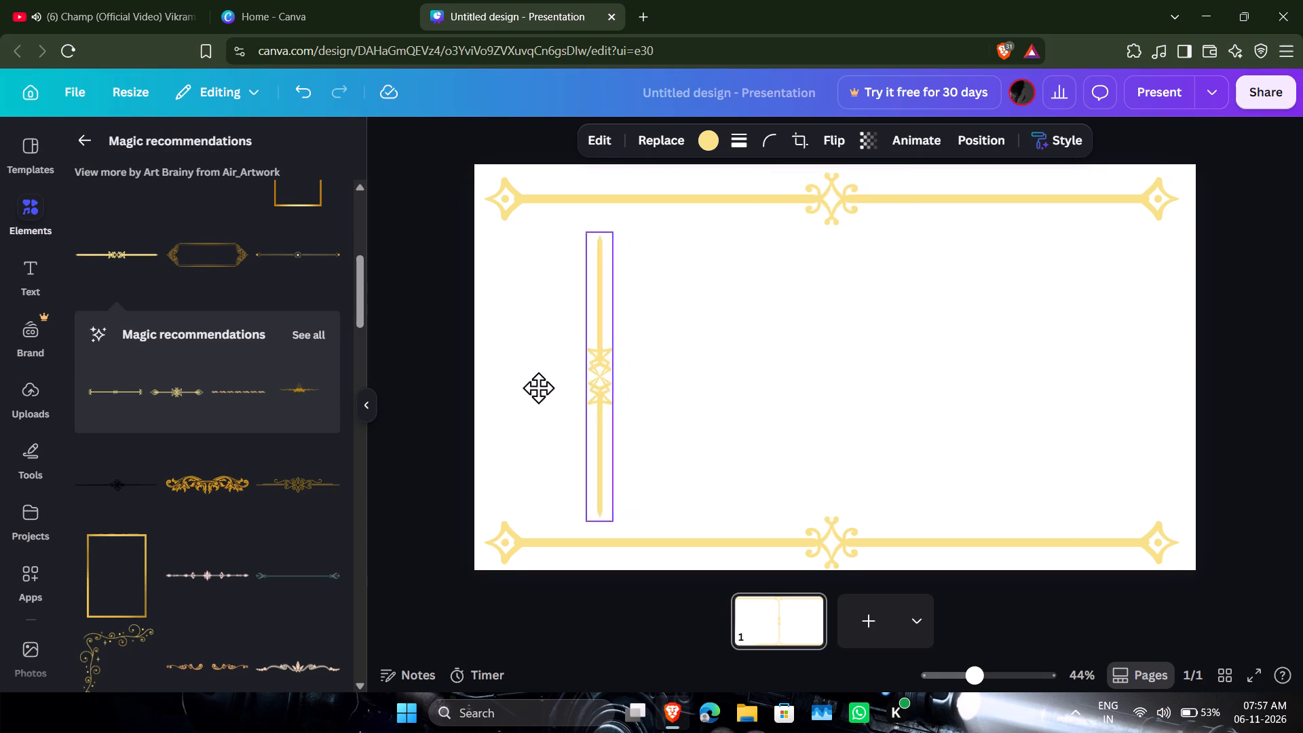
{"action": "left_click_drag", "start_coordinate": [538, 388], "coordinate": [443, 381]}
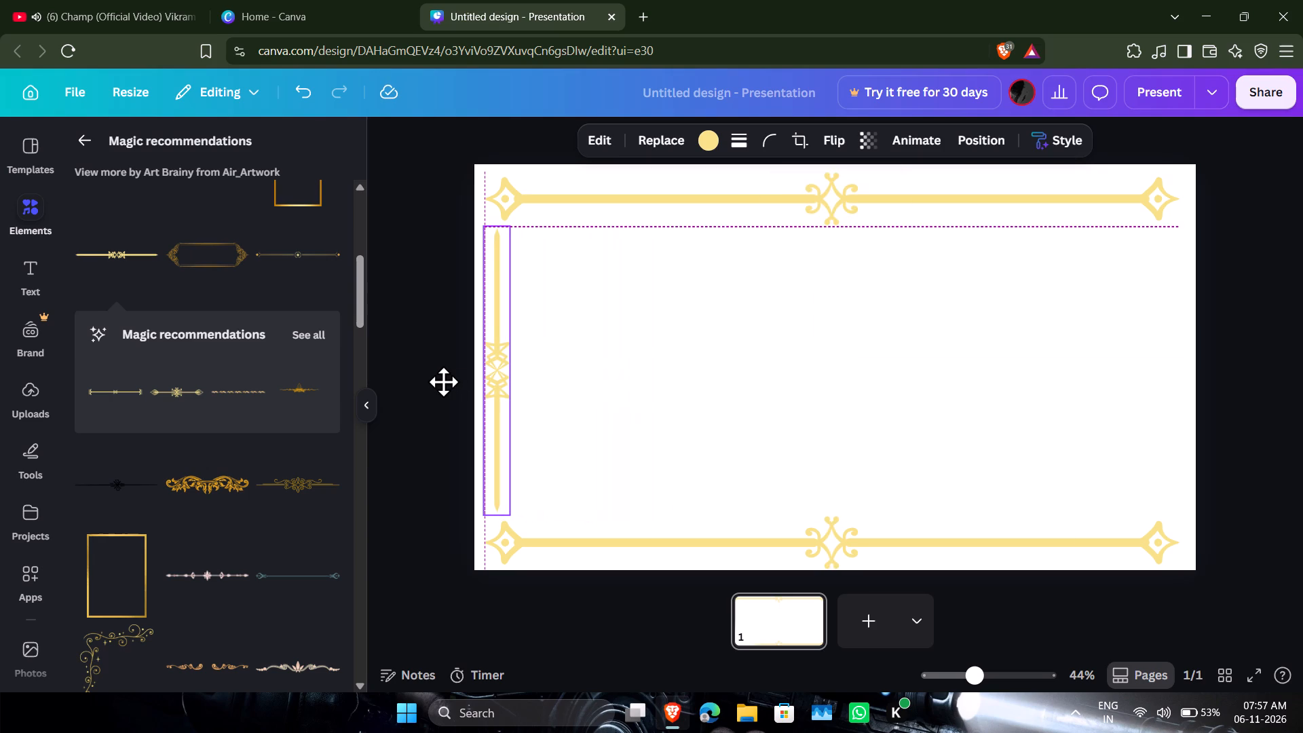
{"action": "left_click_drag", "start_coordinate": [443, 381], "coordinate": [446, 382]}
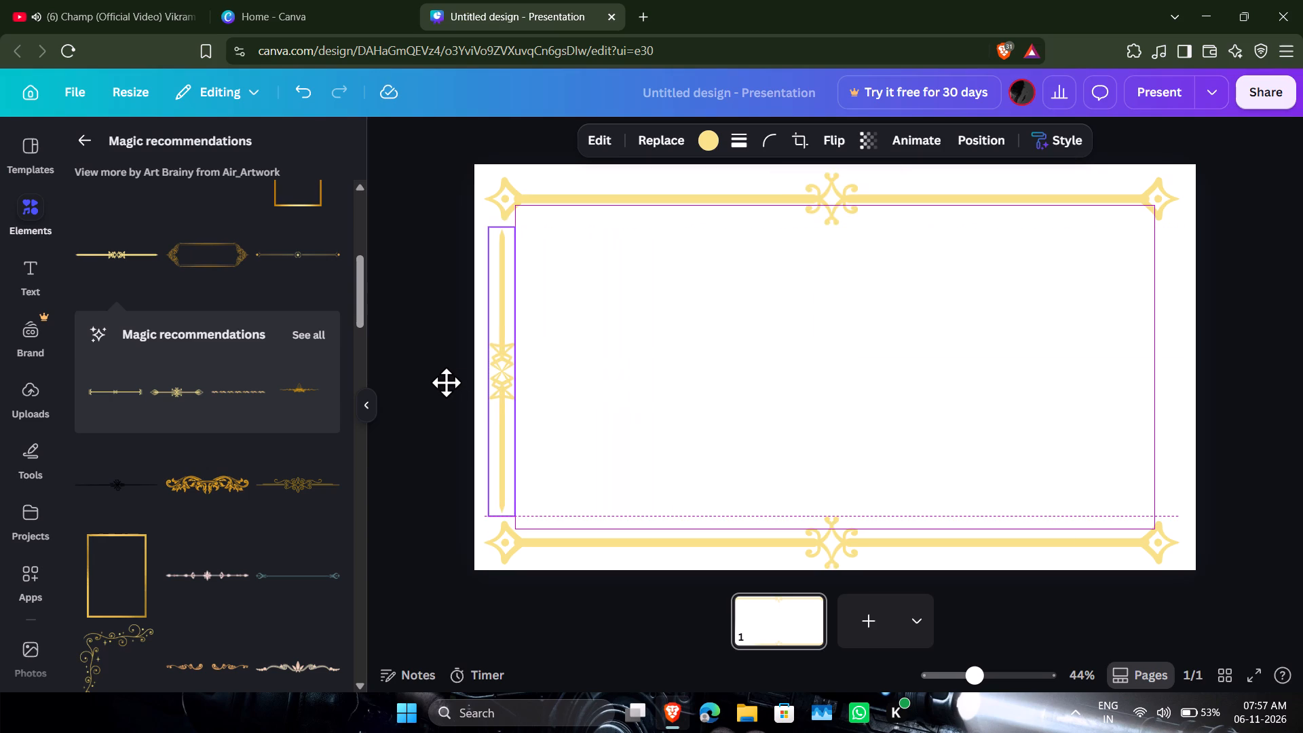
{"action": "left_click_drag", "start_coordinate": [446, 382], "coordinate": [457, 374]}
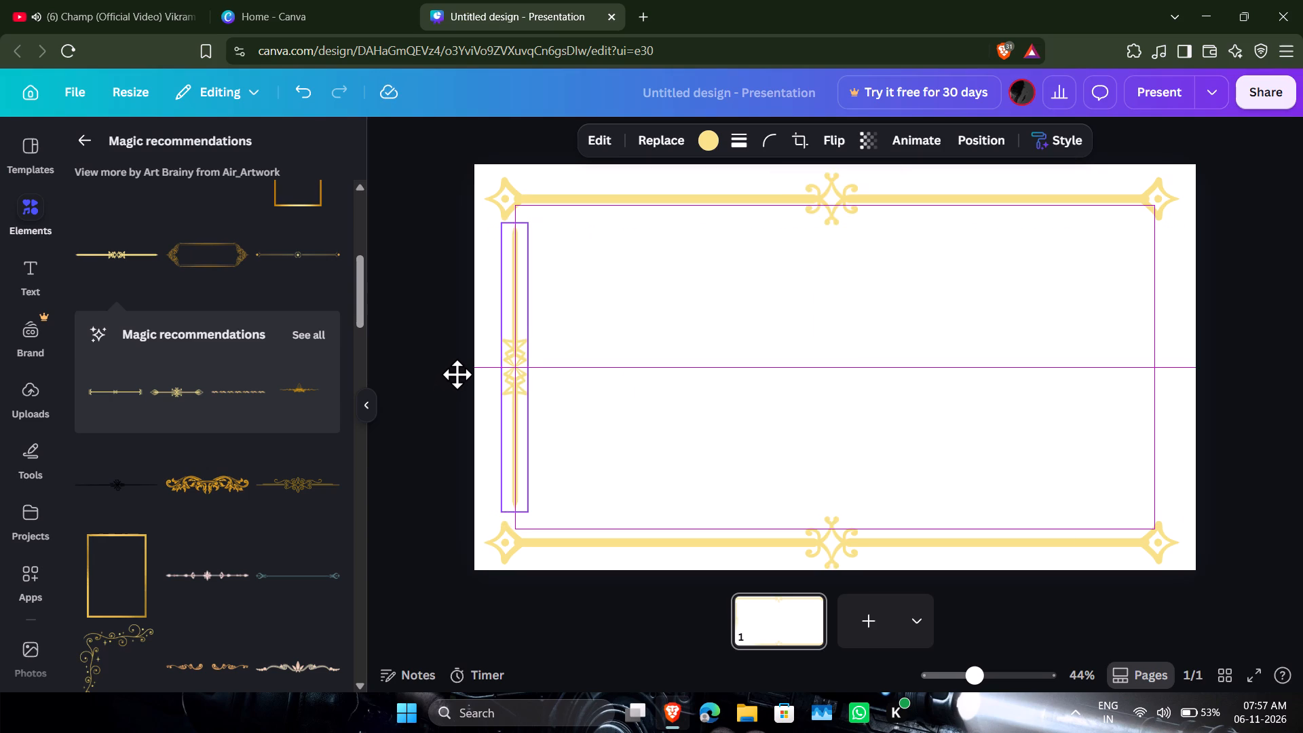
{"action": "left_click_drag", "start_coordinate": [457, 374], "coordinate": [447, 383]}
{"action": "left_click", "coordinate": [715, 367]}
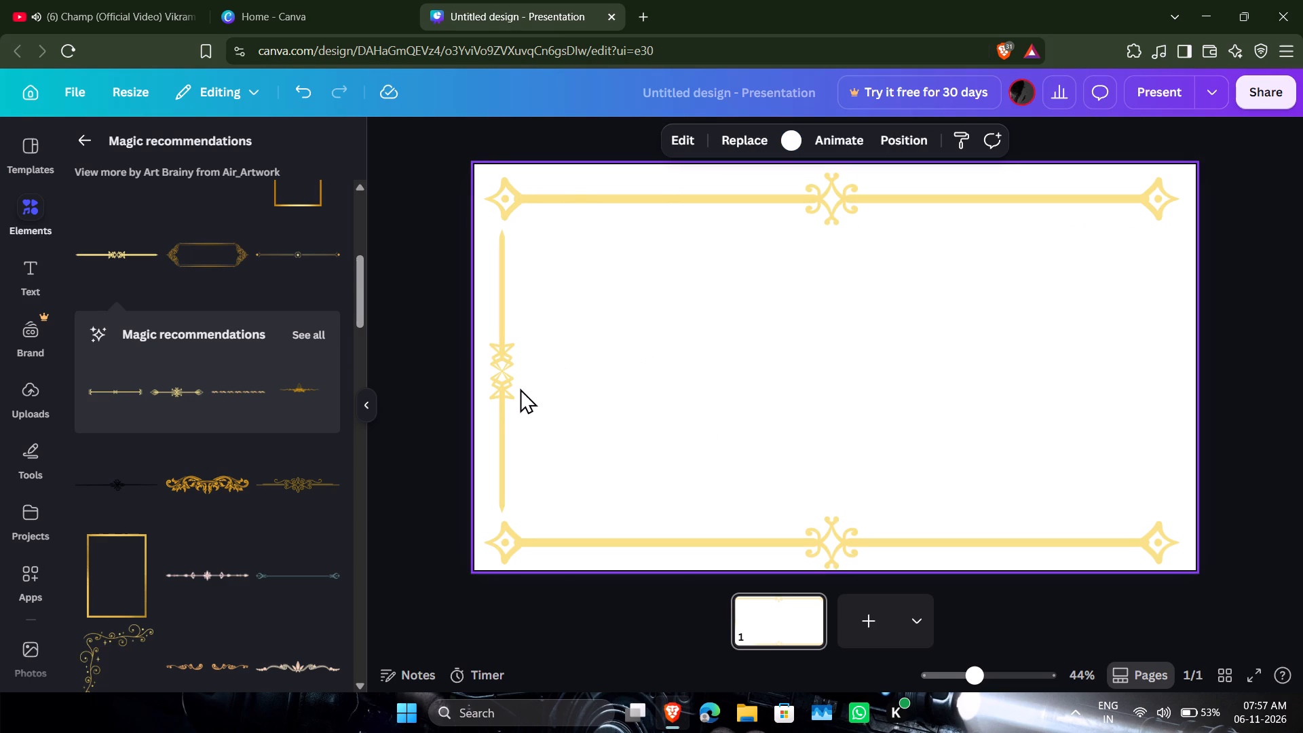
Duplicate the vertical left-edge divider and place the copy along the slide's right edge between the horizontal dividers.
{"action": "left_click", "coordinate": [506, 399]}
{"action": "left_click", "coordinate": [499, 204]}
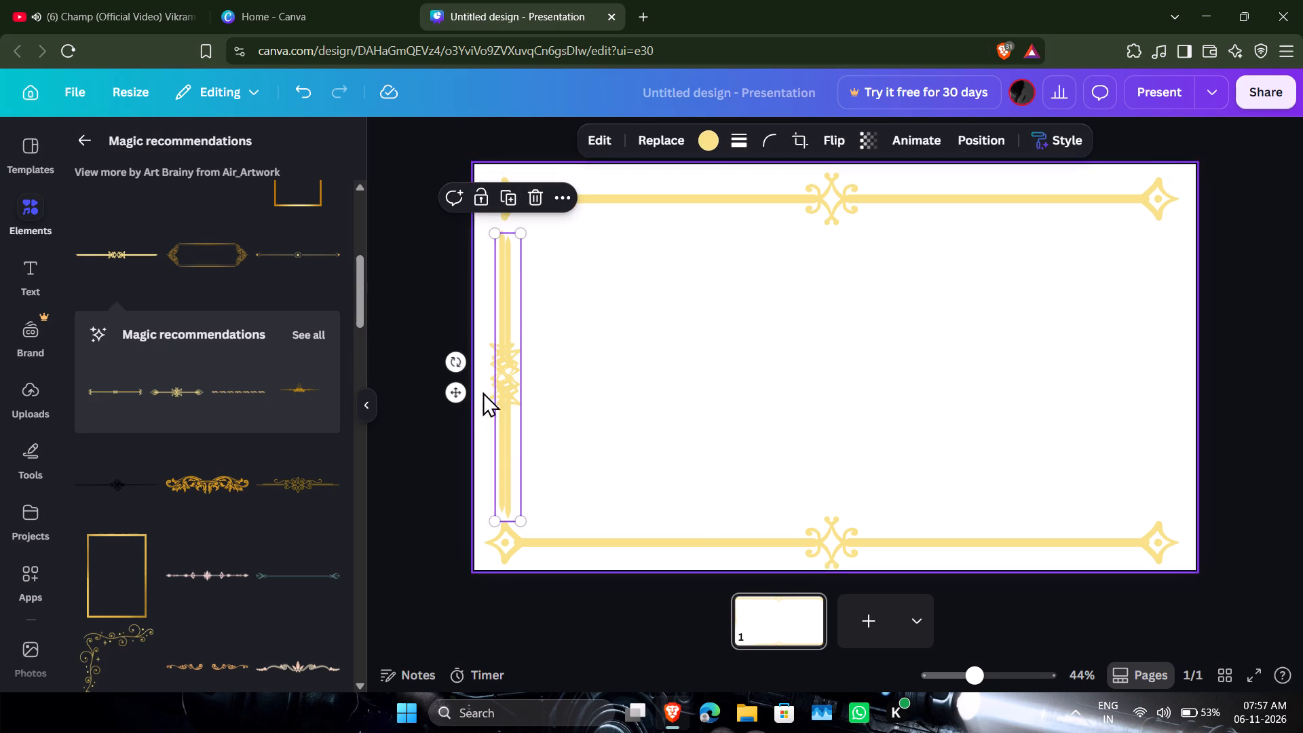
{"action": "left_click_drag", "start_coordinate": [459, 386], "coordinate": [1111, 379]}
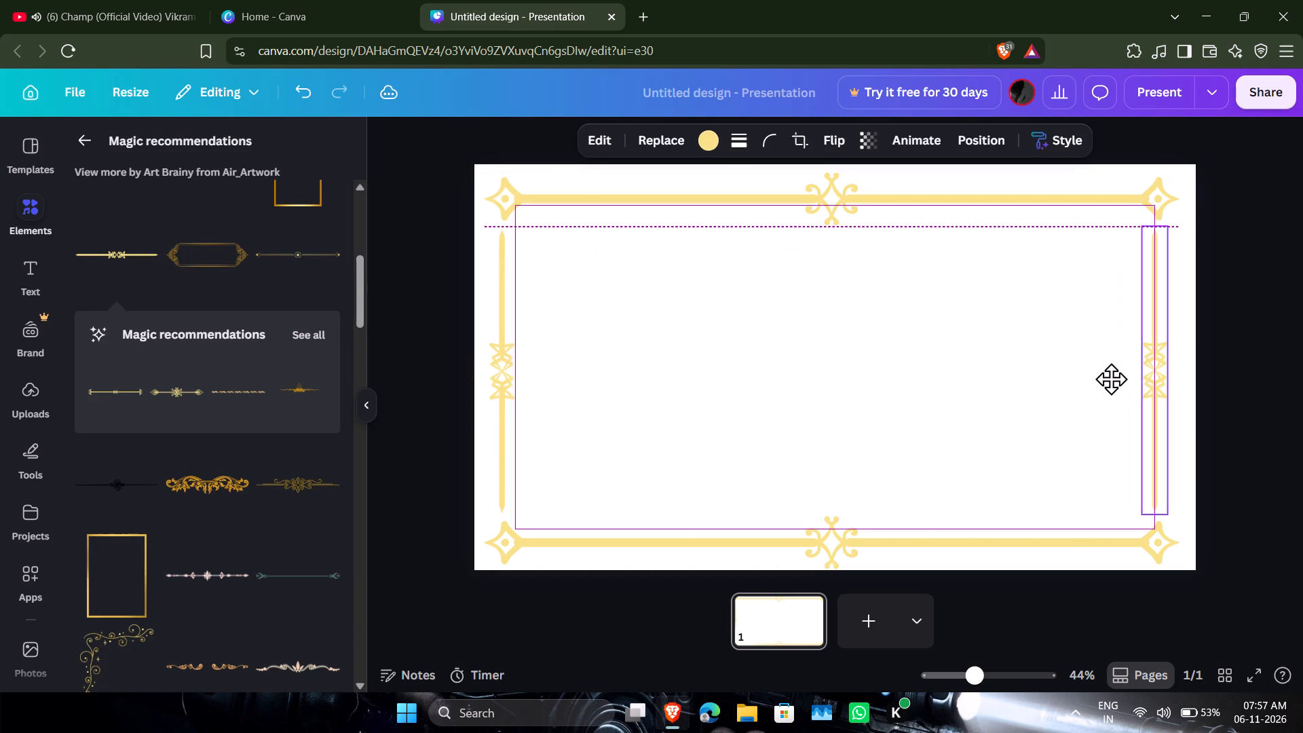
{"action": "left_click_drag", "start_coordinate": [1111, 379], "coordinate": [1106, 381]}
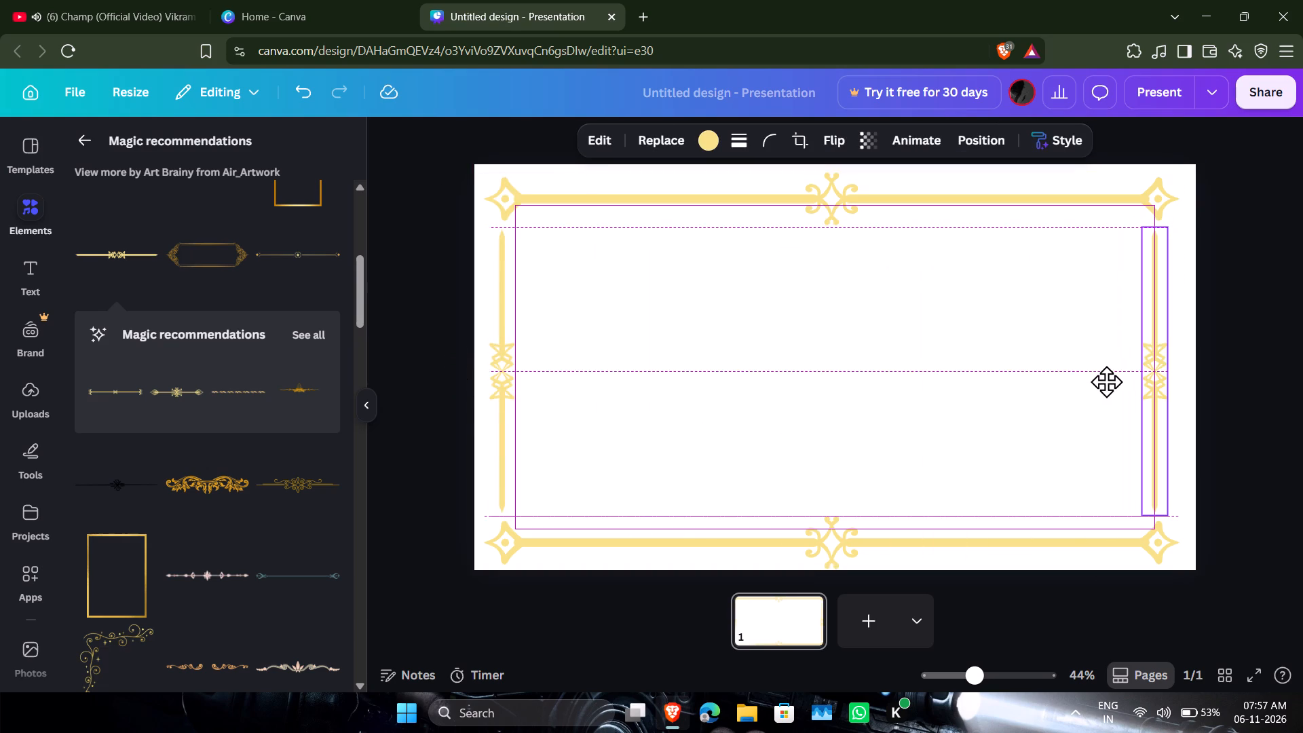
{"action": "left_click_drag", "start_coordinate": [1106, 381], "coordinate": [1108, 383]}
{"action": "left_click_drag", "start_coordinate": [1108, 383], "coordinate": [1112, 373]}
{"action": "left_click", "coordinate": [878, 312]}
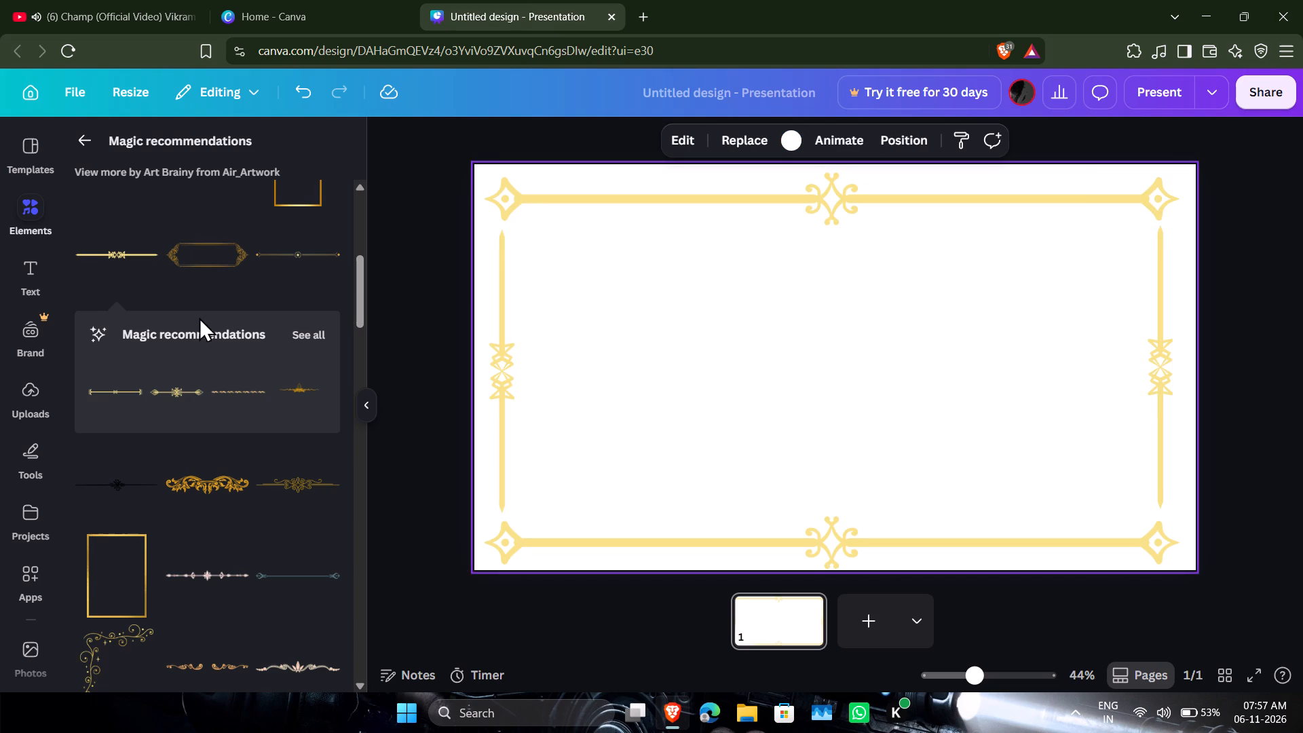
Add the gold crown-shaped ornament from the full magic recommendations, centred just below the slide's top divider.
{"action": "left_click", "coordinate": [314, 337]}
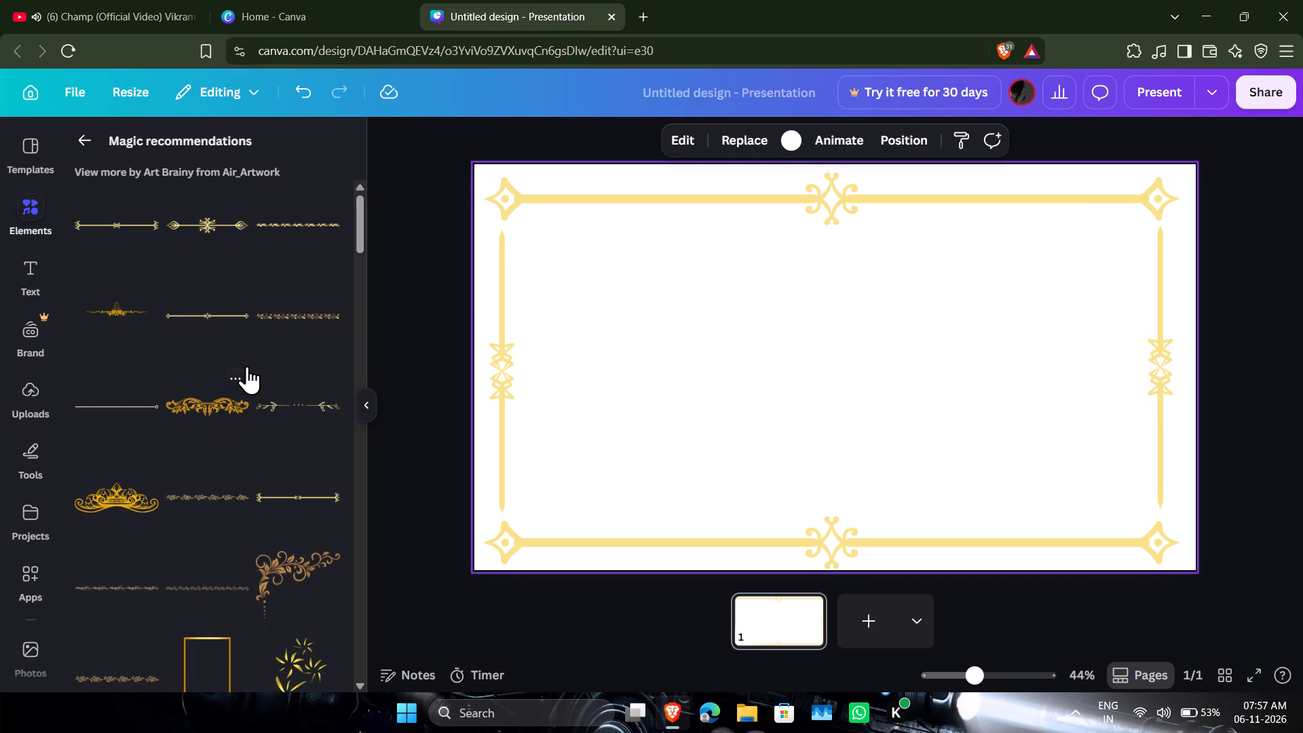
{"action": "scroll", "coordinate": [247, 366], "scroll_direction": "down", "scroll_amount": 3}
{"action": "left_click_drag", "start_coordinate": [121, 252], "coordinate": [742, 274]}
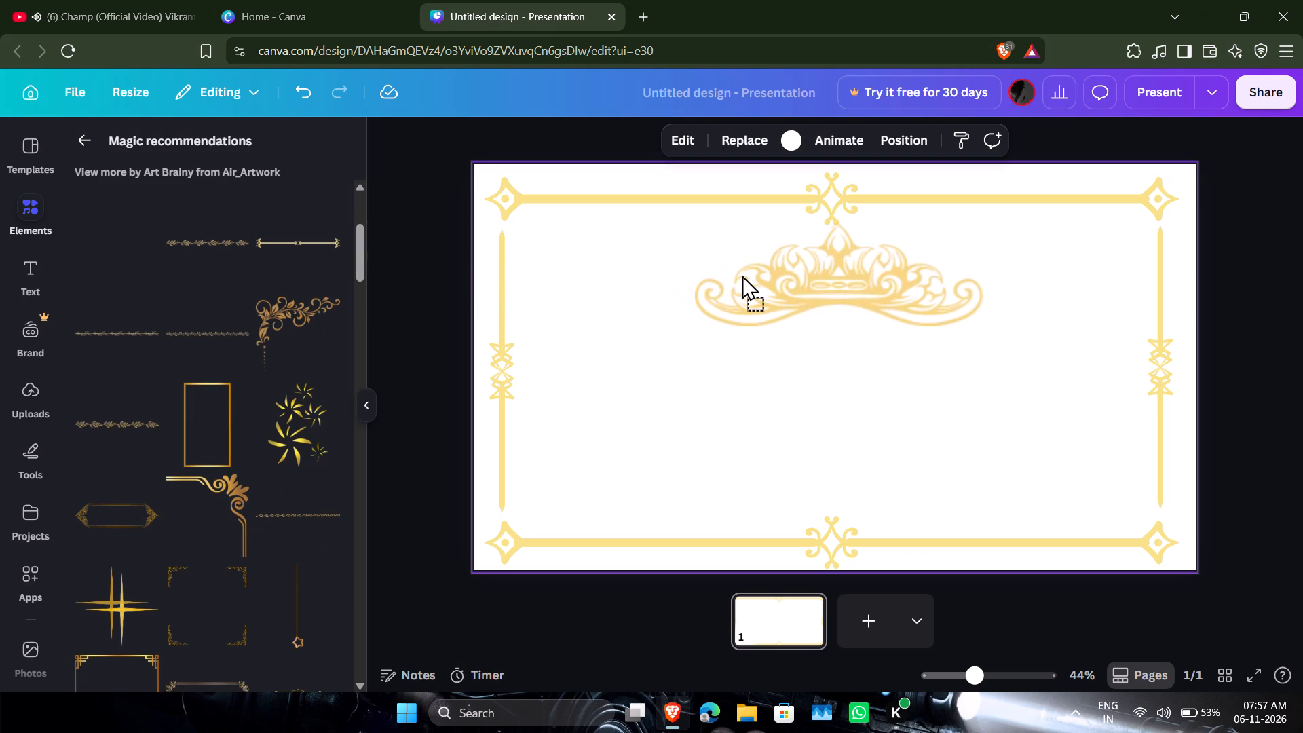
{"action": "left_click_drag", "start_coordinate": [742, 274], "coordinate": [736, 276]}
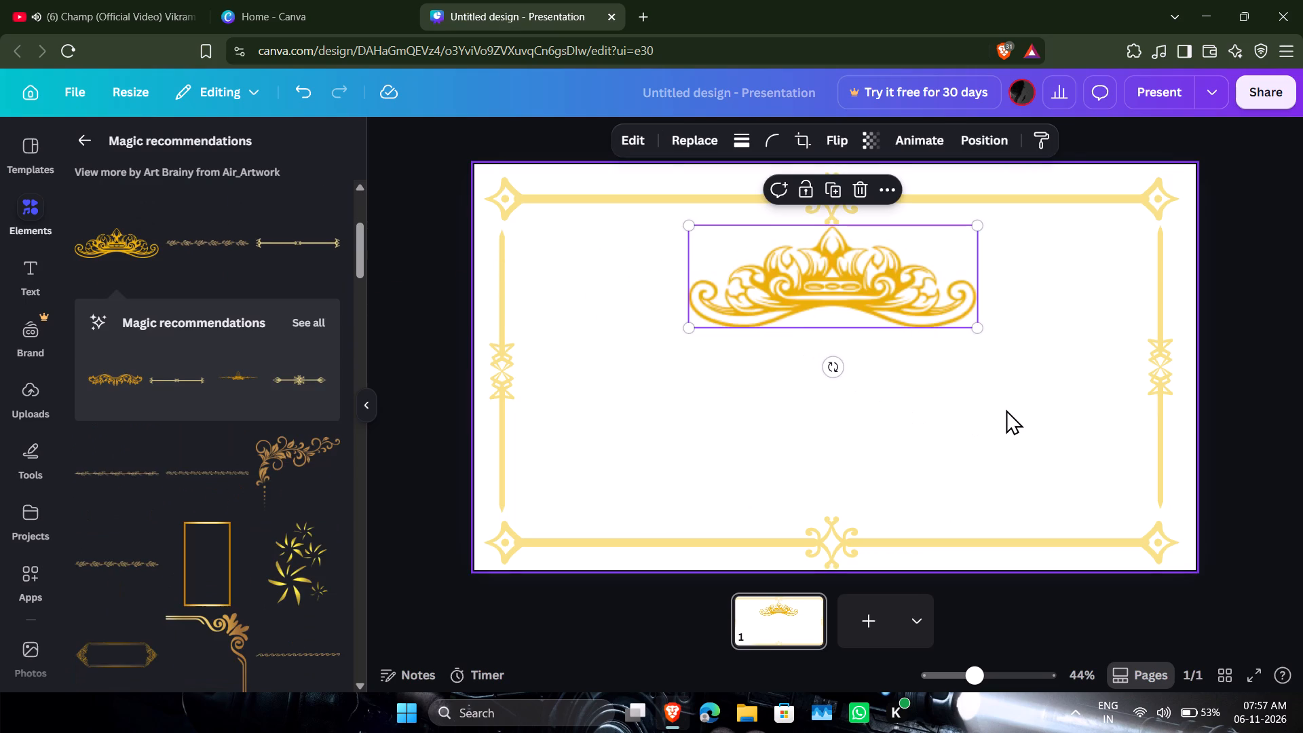
{"action": "left_click", "coordinate": [1006, 409]}
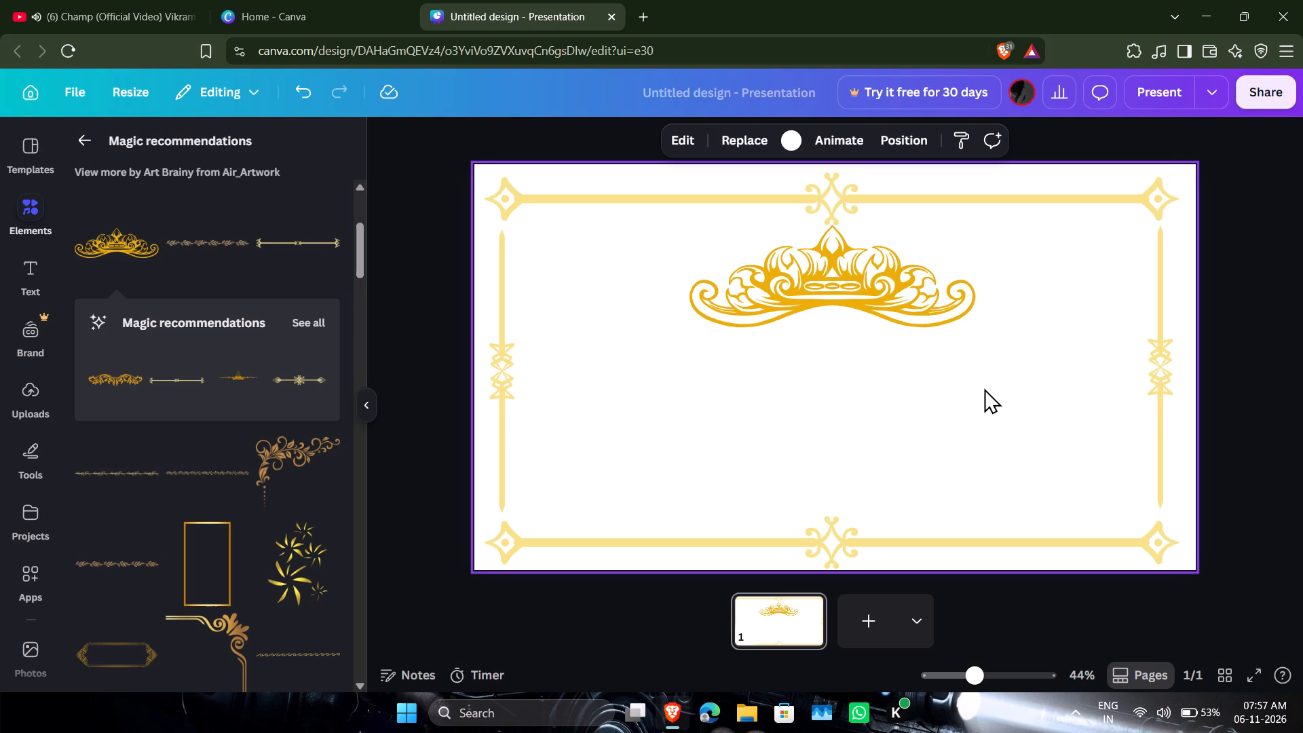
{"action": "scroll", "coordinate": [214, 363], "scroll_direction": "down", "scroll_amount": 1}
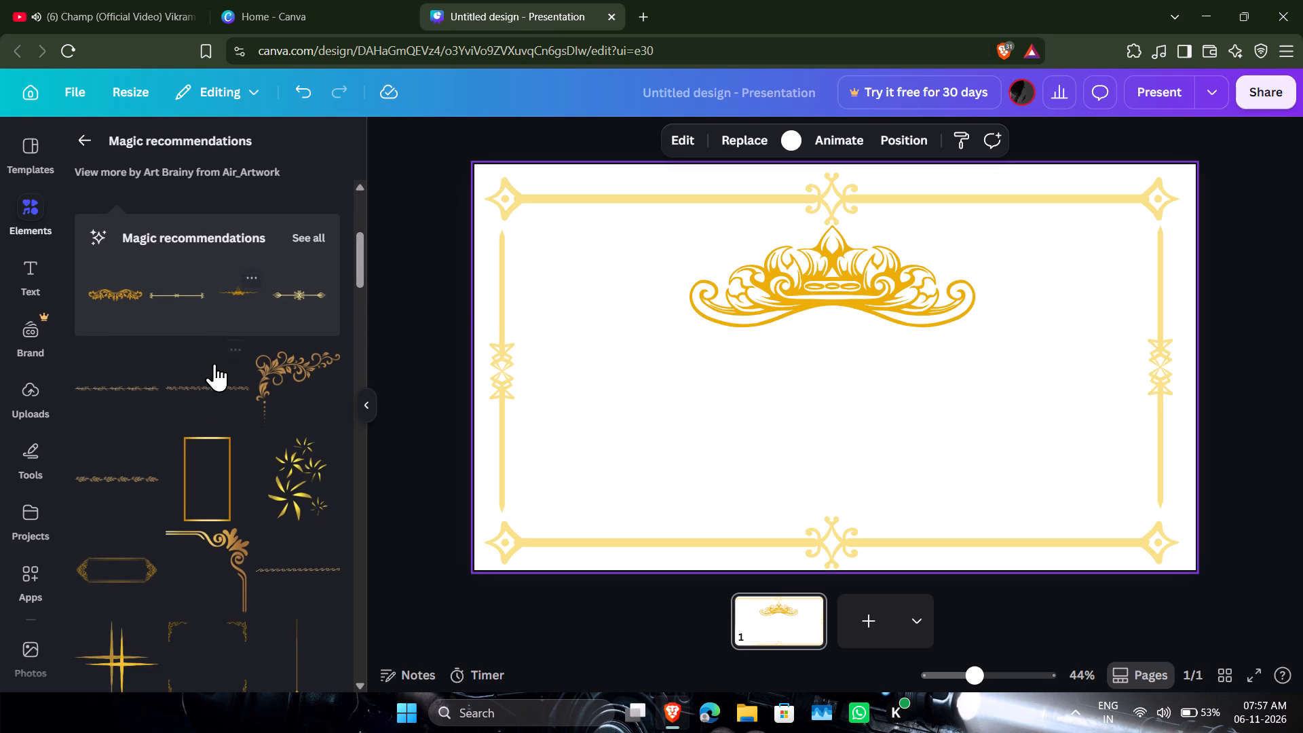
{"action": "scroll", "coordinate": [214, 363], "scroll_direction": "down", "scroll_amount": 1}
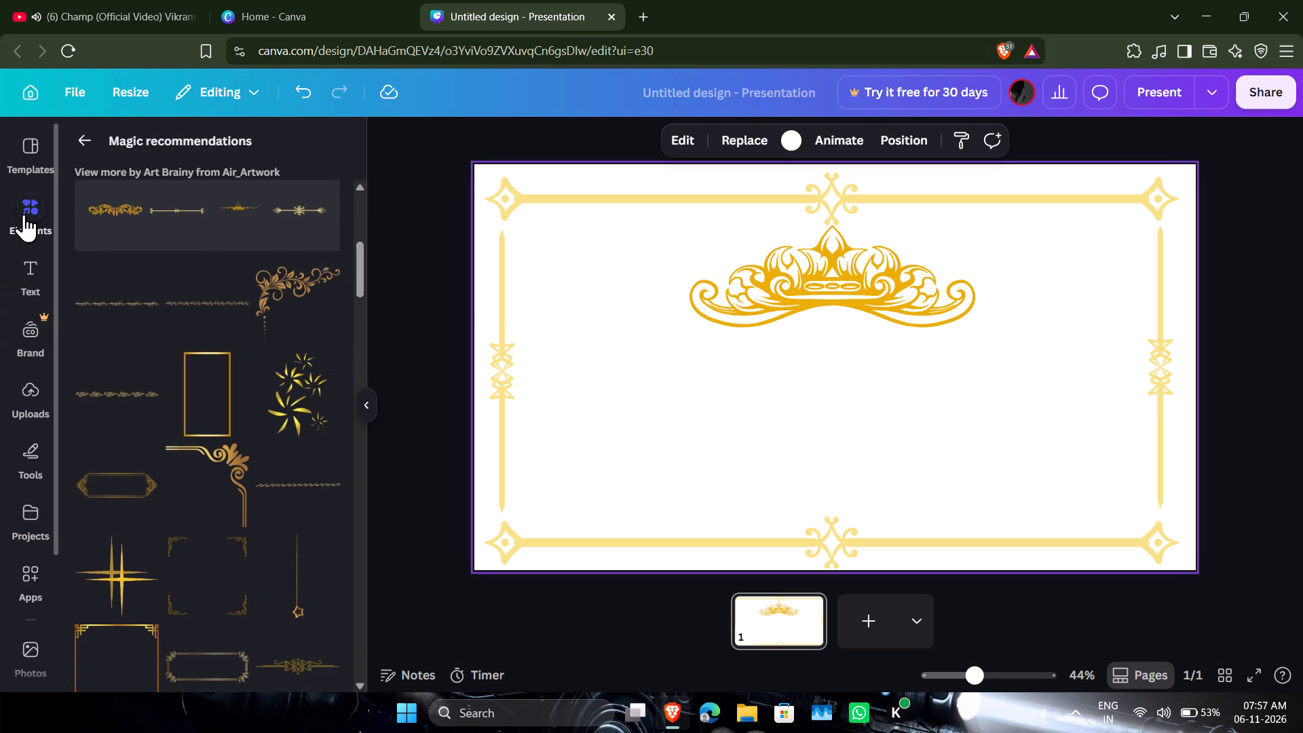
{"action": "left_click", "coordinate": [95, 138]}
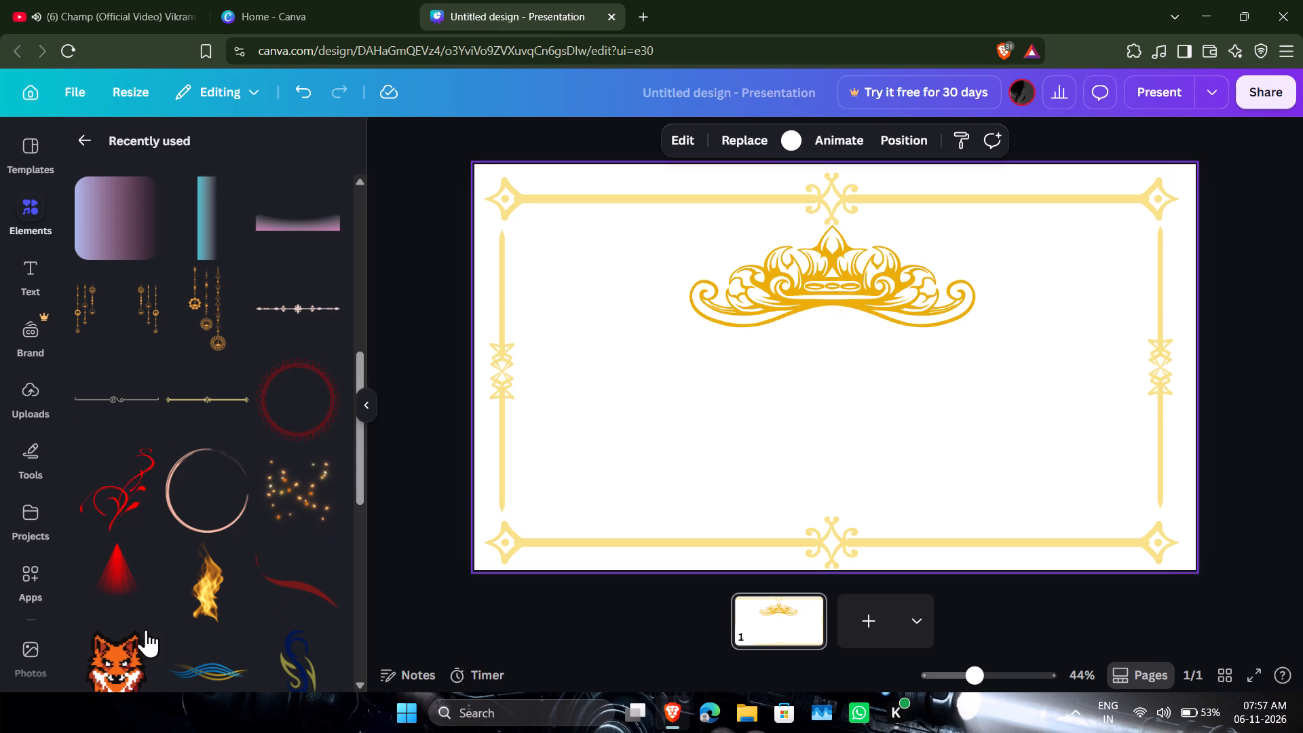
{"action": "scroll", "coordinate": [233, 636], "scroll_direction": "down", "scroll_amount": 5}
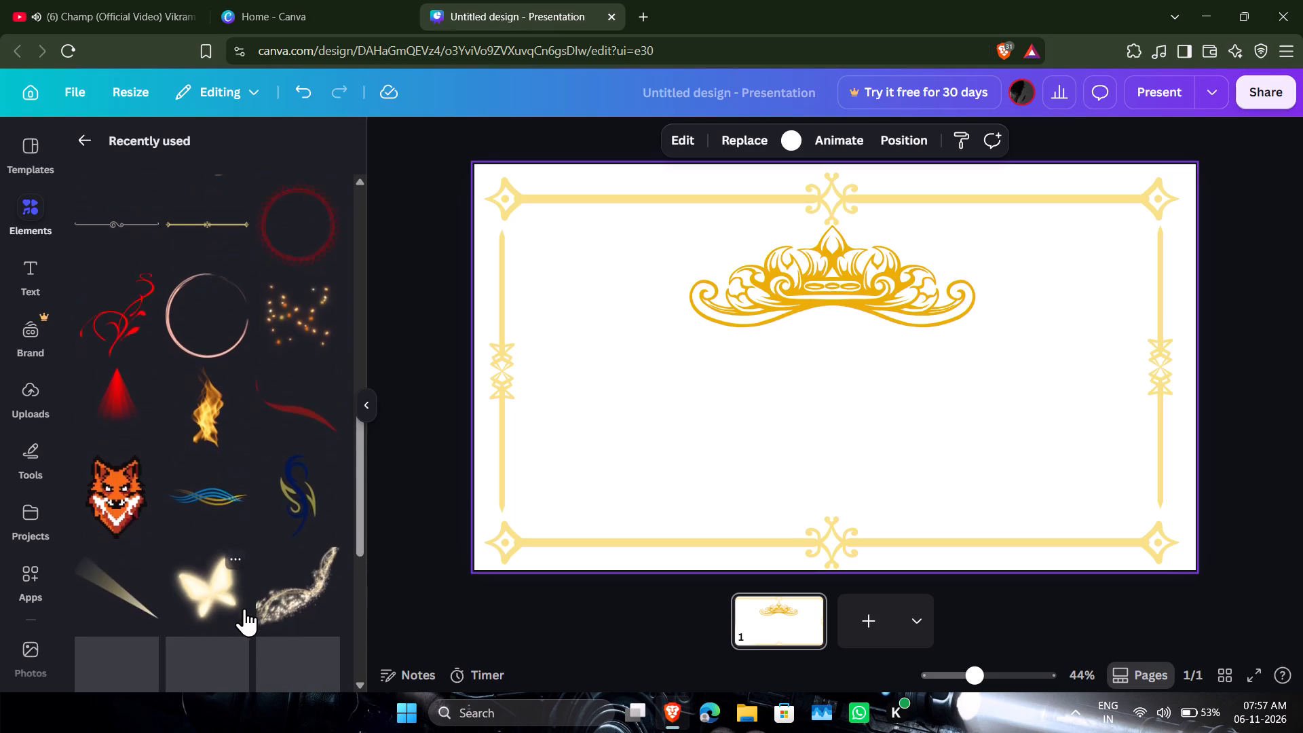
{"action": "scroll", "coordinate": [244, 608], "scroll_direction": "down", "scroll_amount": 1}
Add a heading text box to the slide and clear its placeholder text.
{"action": "left_click", "coordinate": [43, 277]}
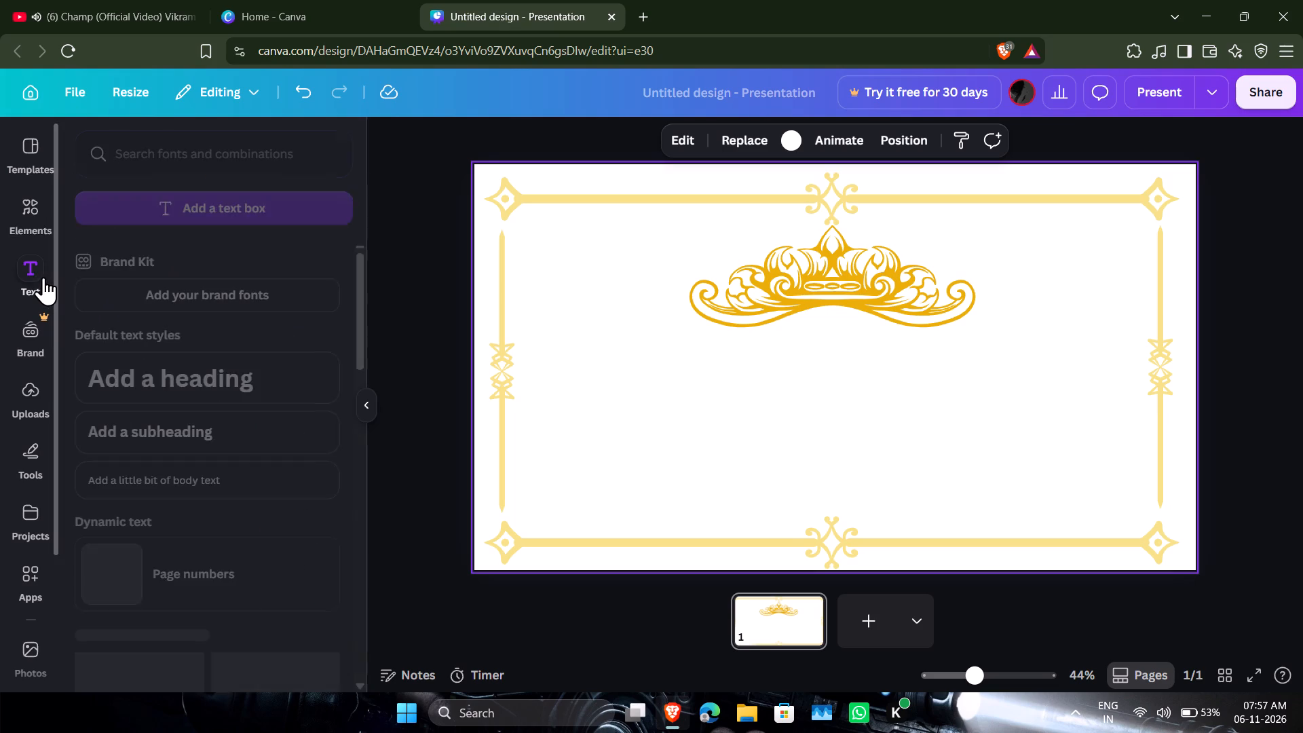
{"action": "left_click", "coordinate": [246, 415]}
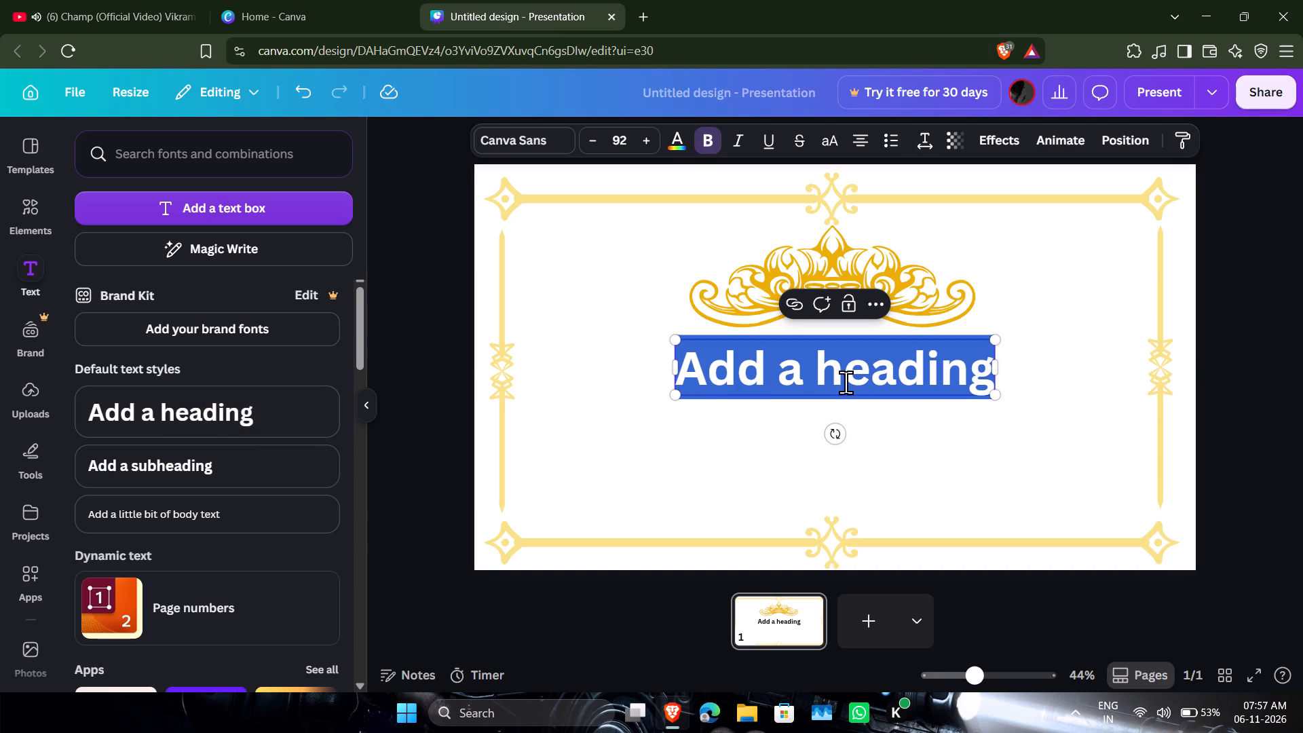
{"action": "left_click", "coordinate": [991, 364]}
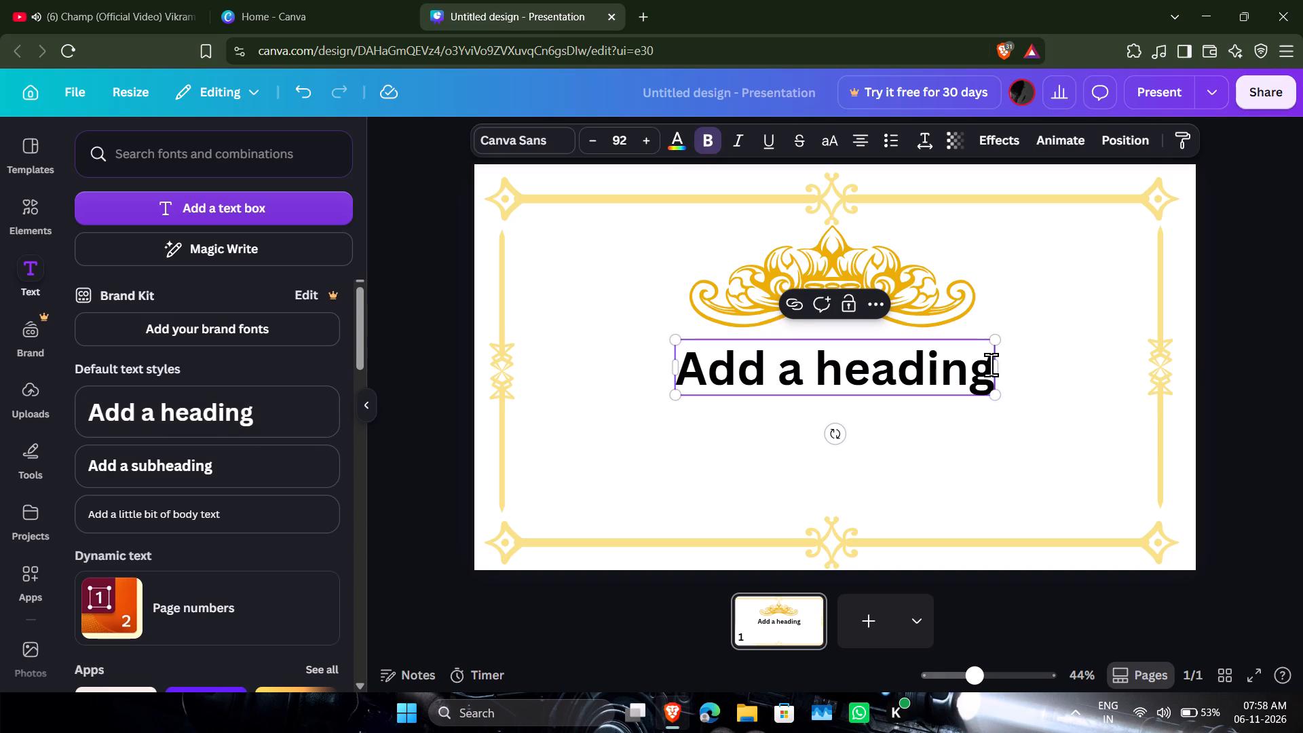
{"action": "key", "text": "BackSpace"}
{"action": "key", "text": "BackSpace"}
{"action": "key", "text": "BackSpace"}
{"action": "key", "text": "BackSpace"}
{"action": "key", "text": "BackSpace"}
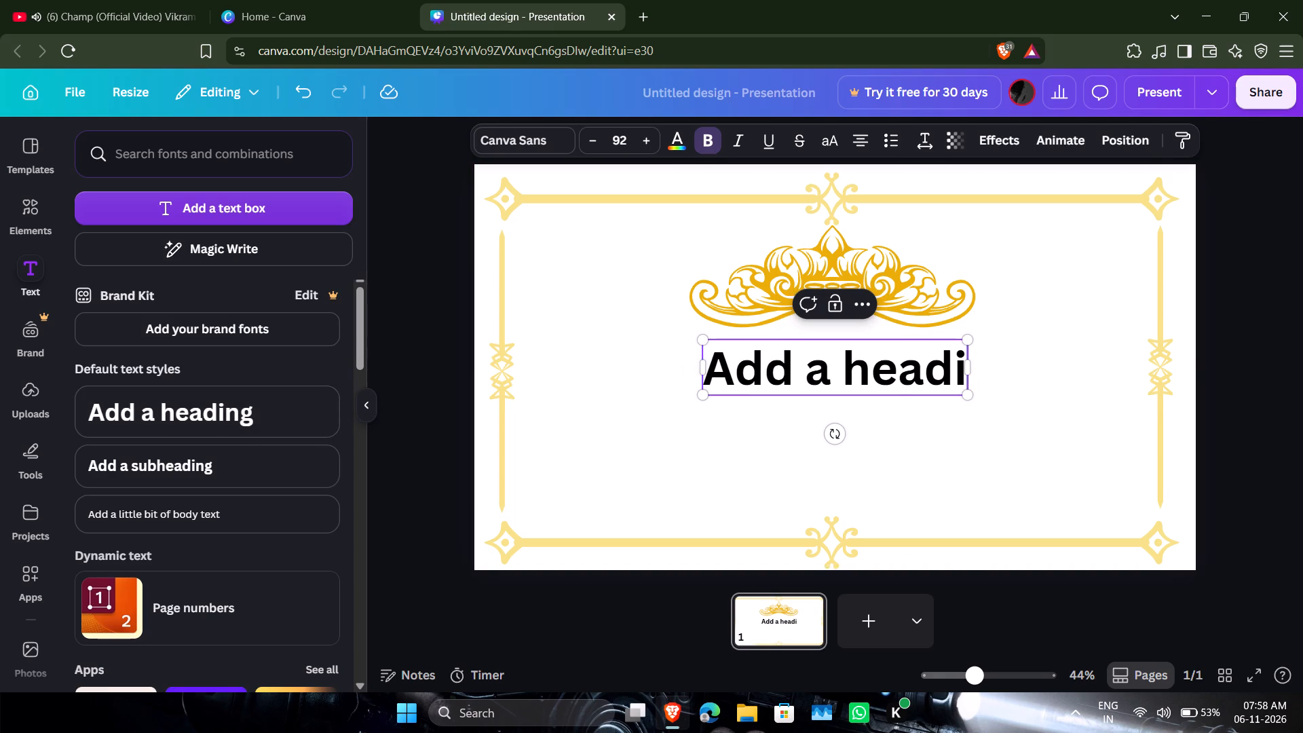
{"action": "key", "text": "BackSpace"}
{"action": "key", "text": "BackSpace"}
{"action": "key", "text": "BackSpace"}
{"action": "key", "text": "BackSpace"}
{"action": "key", "text": "BackSpace"}
{"action": "key", "text": "BackSpace"}
{"action": "key", "text": "BackSpace"}
{"action": "key", "text": "BackSpace"}
{"action": "key", "text": "BackSpace"}
{"action": "key", "text": "BackSpace"}
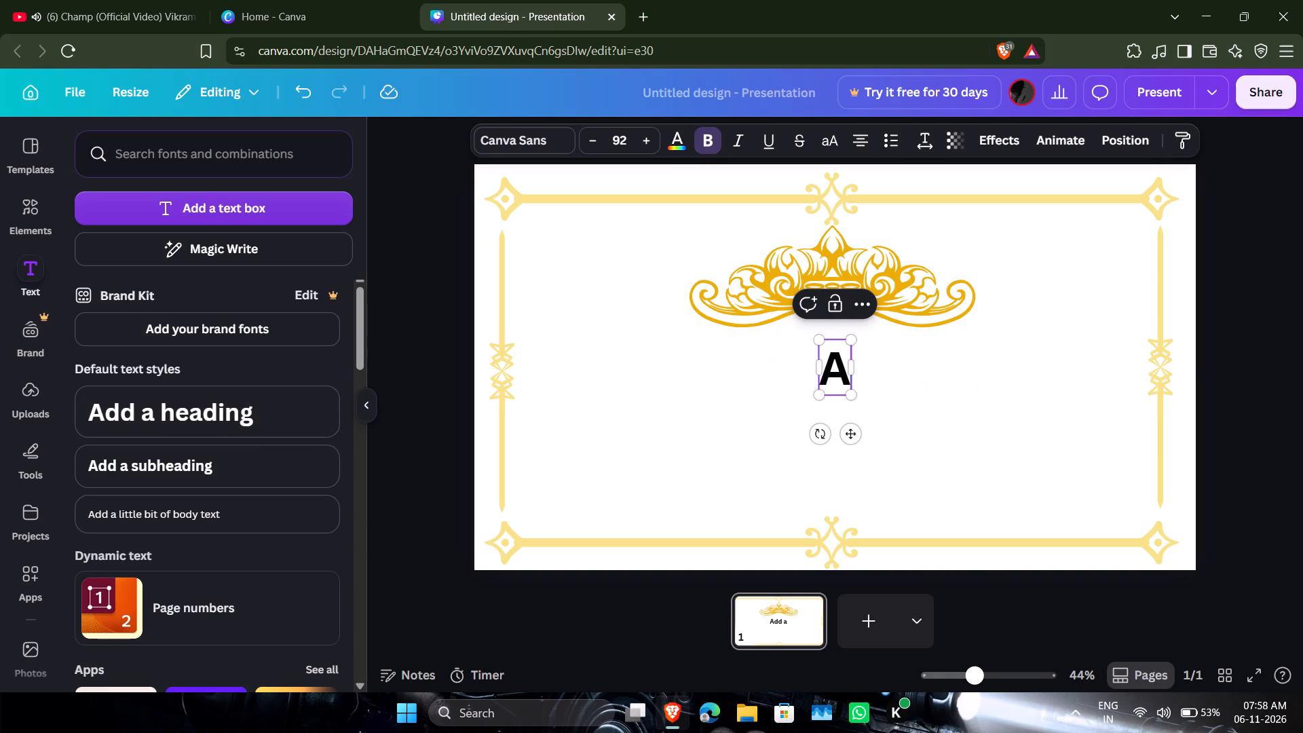
{"action": "key", "text": "BackSpace"}
{"action": "key", "text": "BackSpace"}
{"action": "key", "text": "BackSpace"}
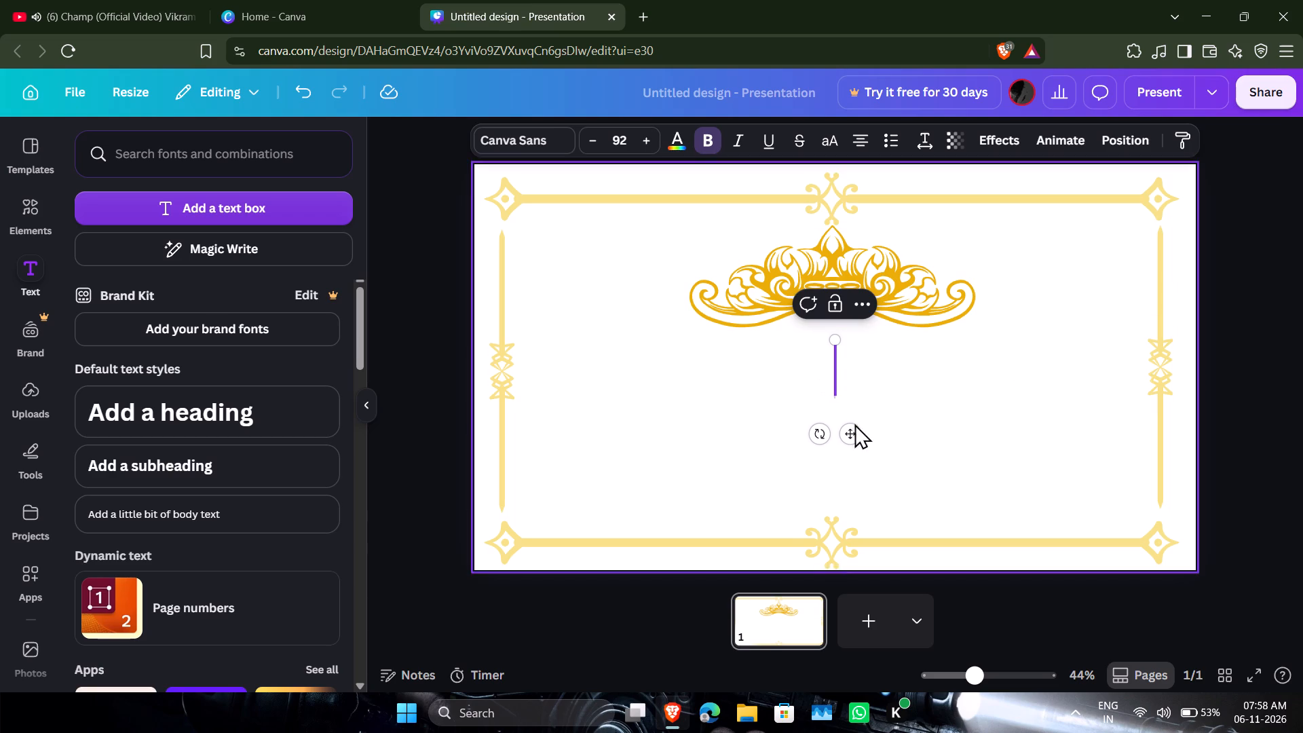
Widen the empty heading box and enter VIKRAM EMPIRE as its text.
{"action": "left_click_drag", "start_coordinate": [839, 366], "coordinate": [1076, 356]}
{"action": "left_click", "coordinate": [852, 373]}
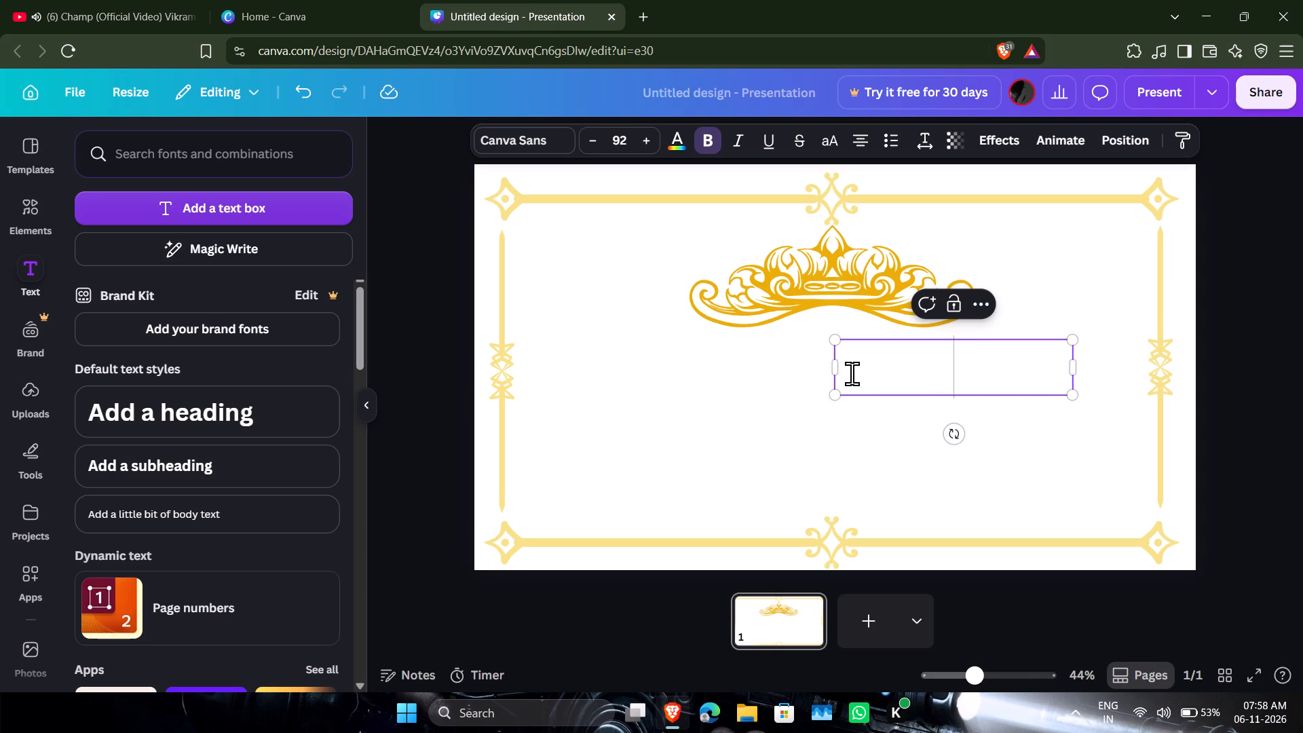
{"action": "double_click", "coordinate": [846, 373]}
{"action": "key", "text": "v"}
{"action": "key", "text": "BackSpace"}
{"action": "type", "text": "VIKRAM"}
{"action": "key", "text": "space"}
{"action": "type", "text": "EMPIRE"}
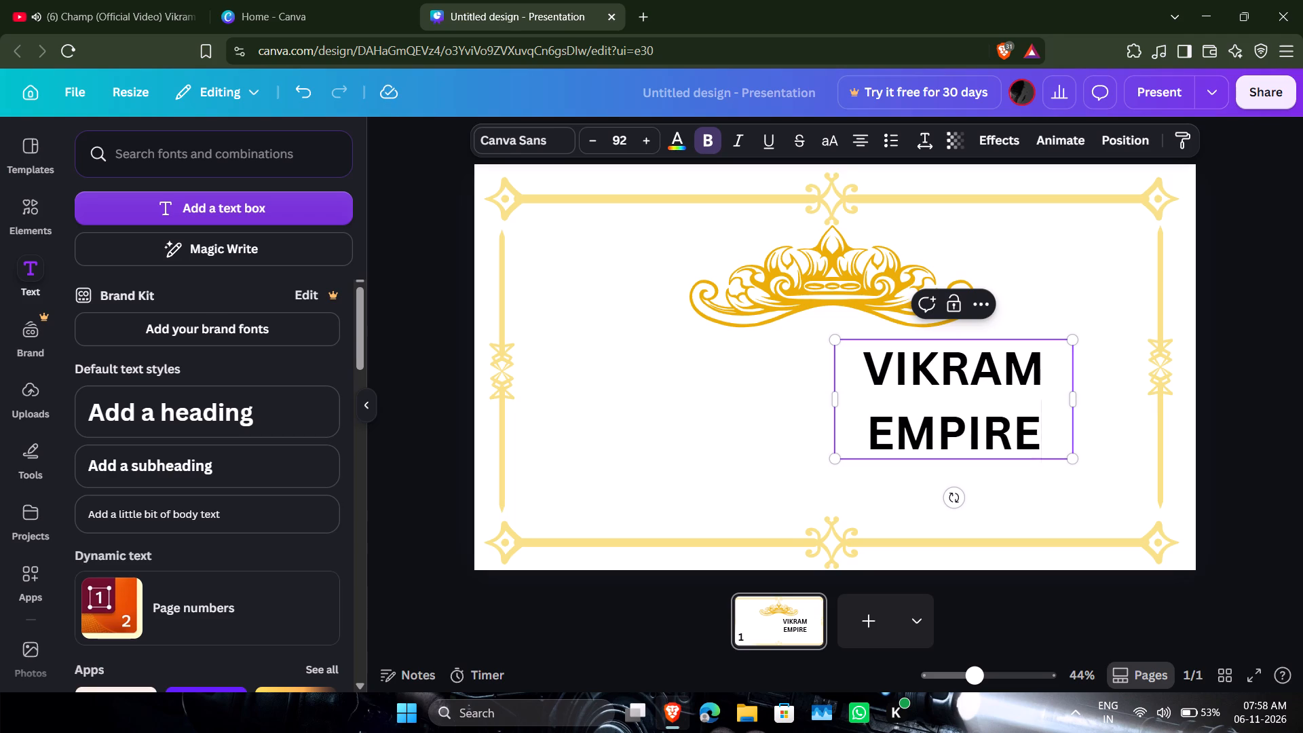
Move the VIKRAM EMPIRE heading to the slide's centre, directly beneath the crown ornament.
{"action": "left_click_drag", "start_coordinate": [874, 465], "coordinate": [892, 477]}
{"action": "left_click_drag", "start_coordinate": [985, 445], "coordinate": [841, 450]}
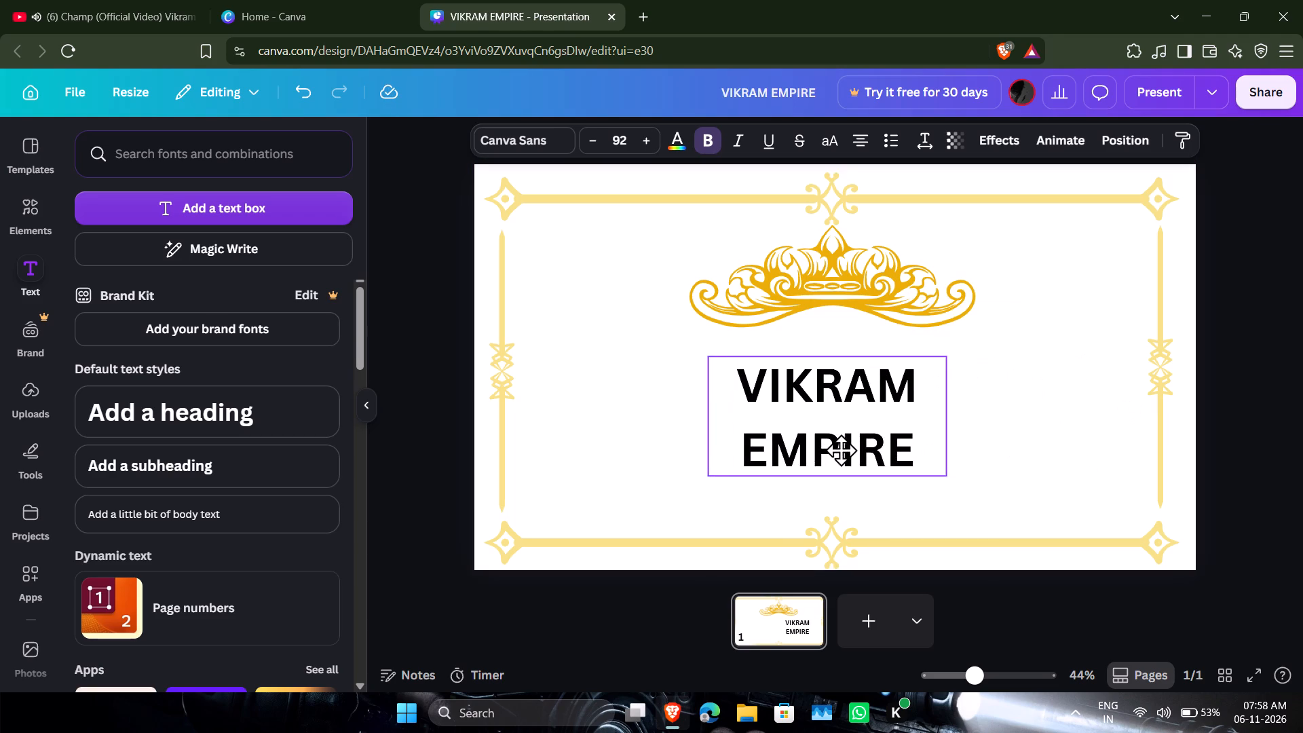
{"action": "left_click_drag", "start_coordinate": [841, 450], "coordinate": [839, 425]}
Widen the VIKRAM EMPIRE heading box until the text fits on one line, and centre it beneath the crown ornament.
{"action": "left_click_drag", "start_coordinate": [946, 391], "coordinate": [1078, 381]}
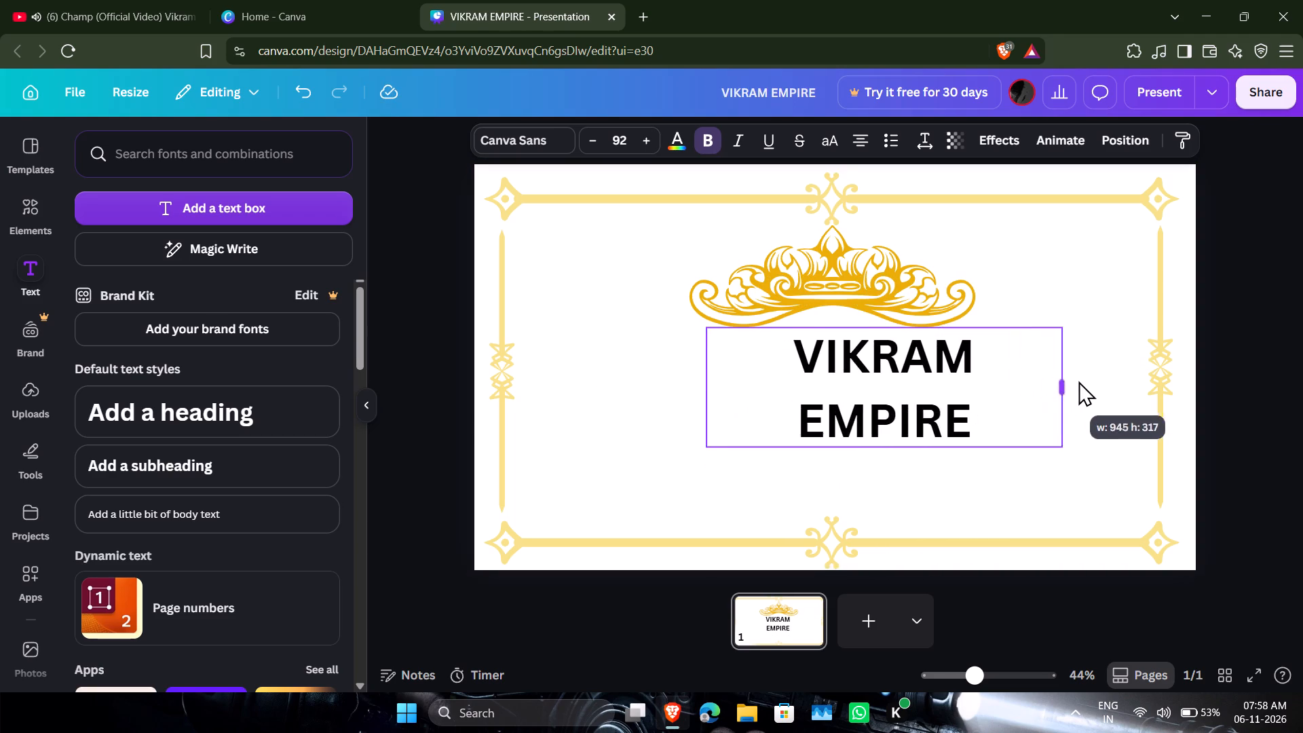
{"action": "left_click_drag", "start_coordinate": [1078, 381], "coordinate": [1095, 375]}
{"action": "left_click", "coordinate": [1021, 409]}
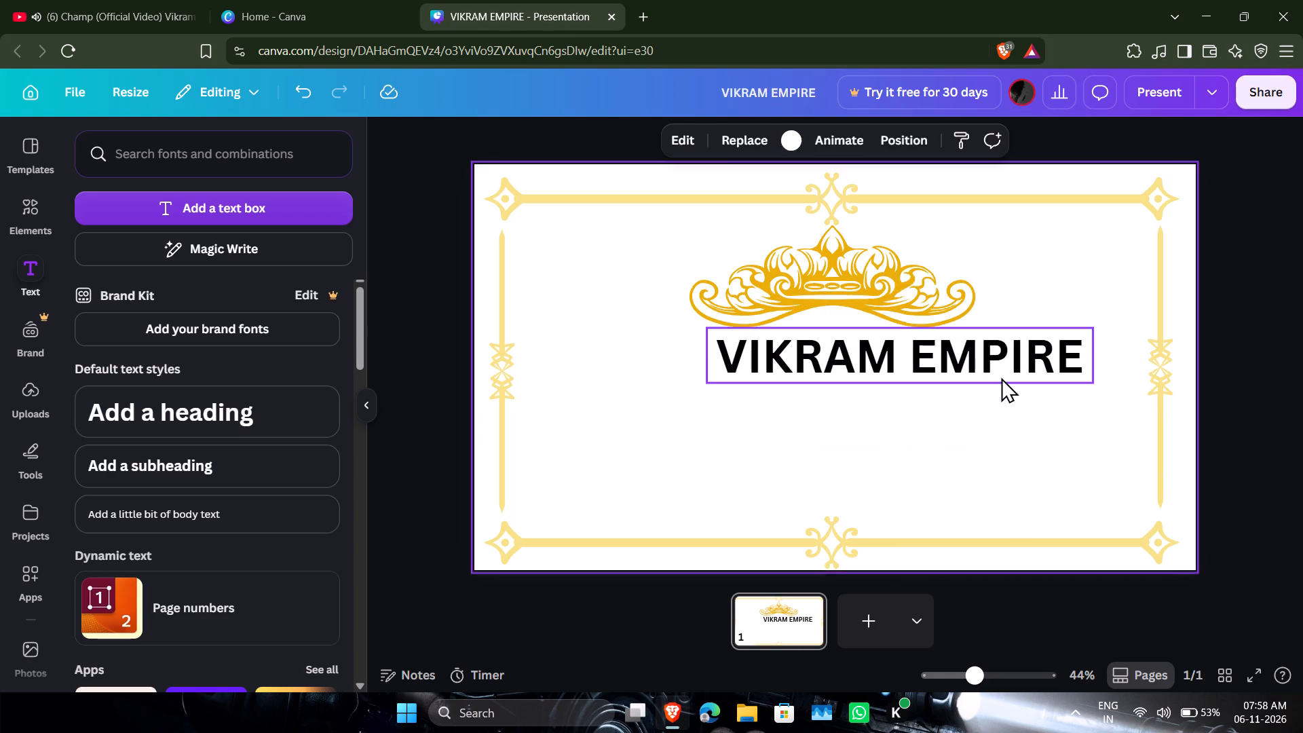
{"action": "left_click_drag", "start_coordinate": [1001, 376], "coordinate": [943, 373]}
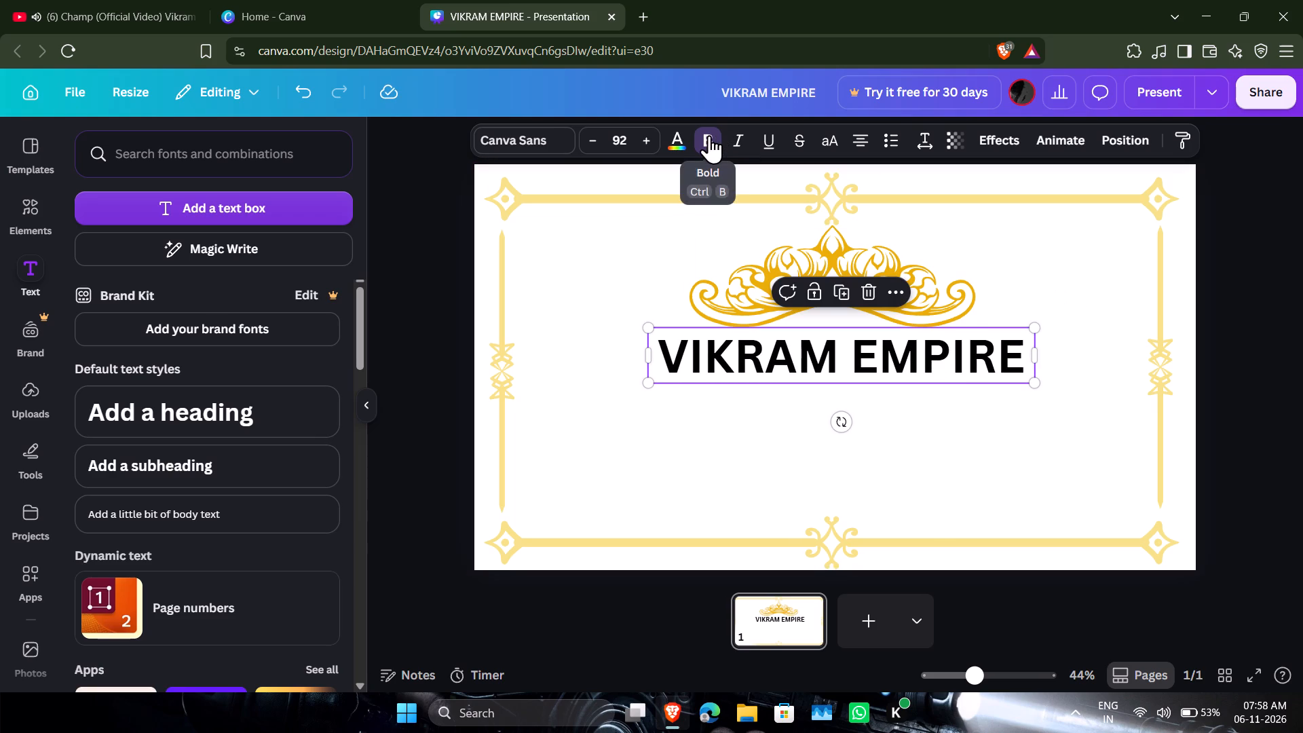
Reduce the VIKRAM EMPIRE heading's font size to 87.
{"action": "left_click", "coordinate": [601, 143]}
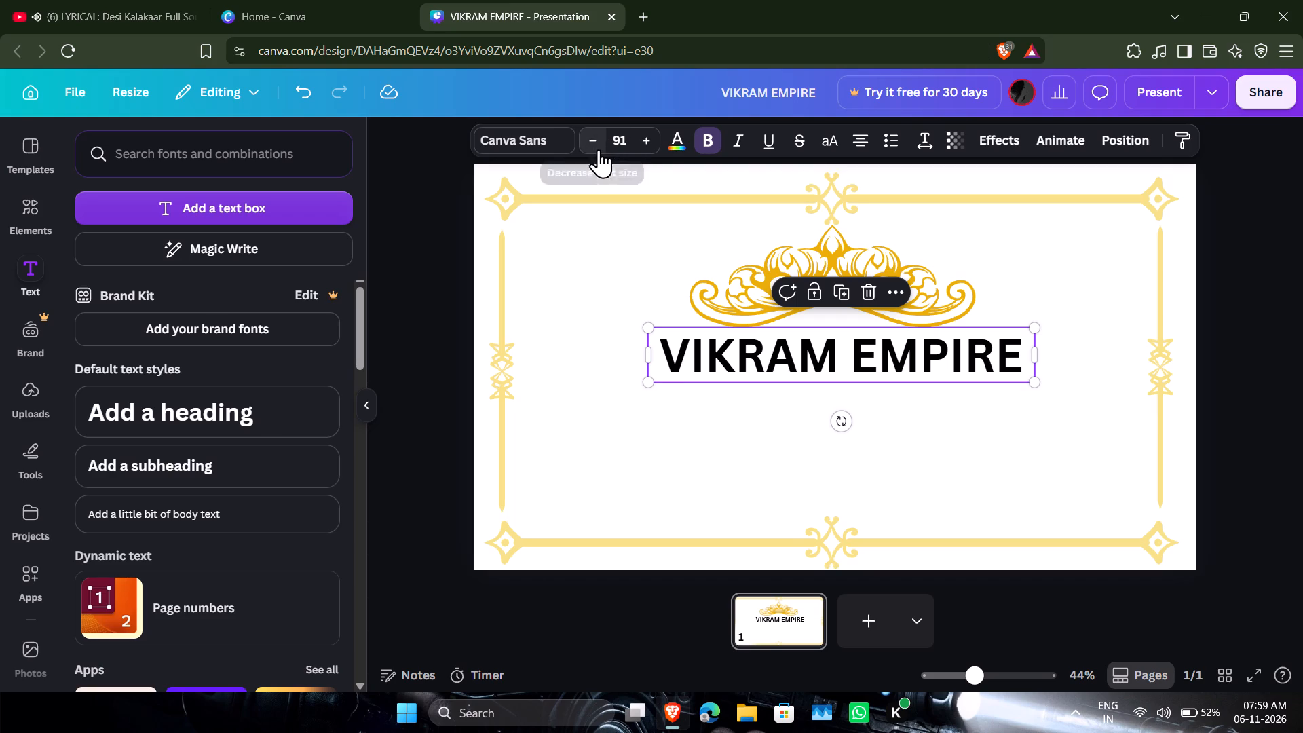
{"action": "left_click", "coordinate": [599, 149]}
{"action": "left_click", "coordinate": [601, 147]}
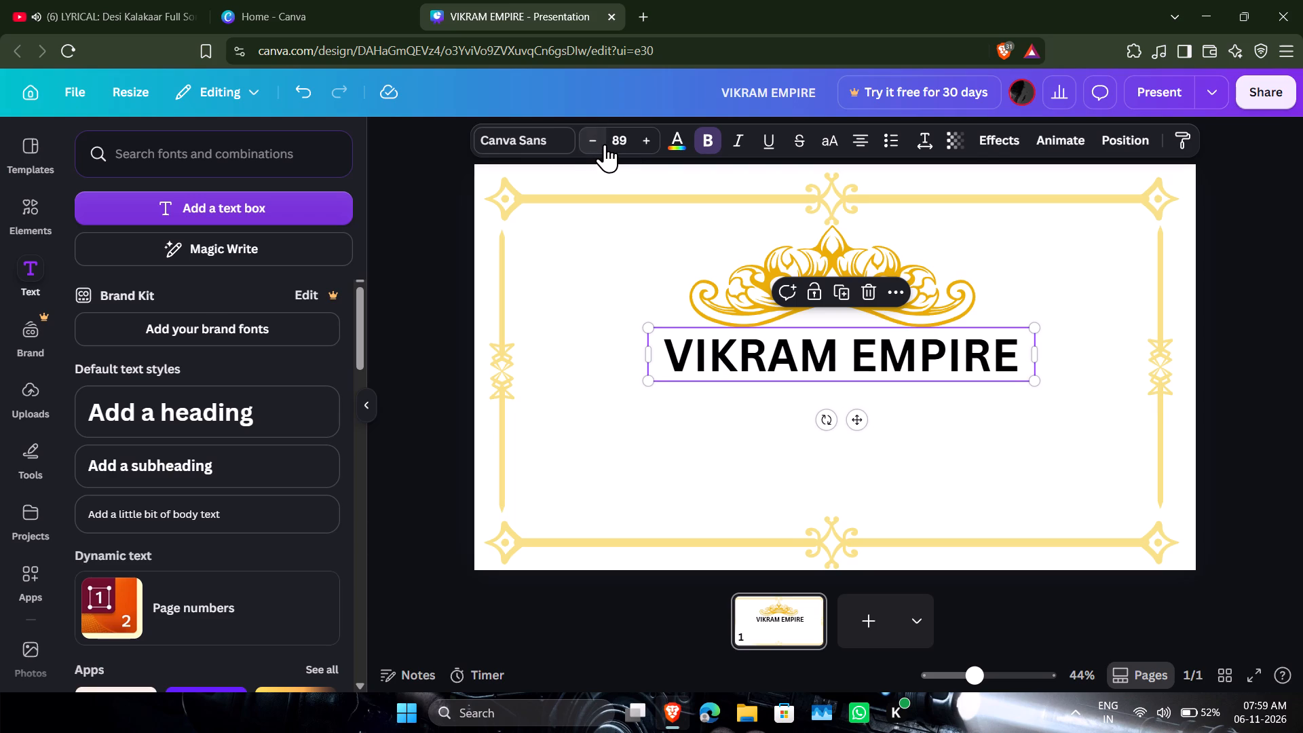
{"action": "left_click", "coordinate": [605, 144]}
{"action": "triple_click", "coordinate": [605, 144]}
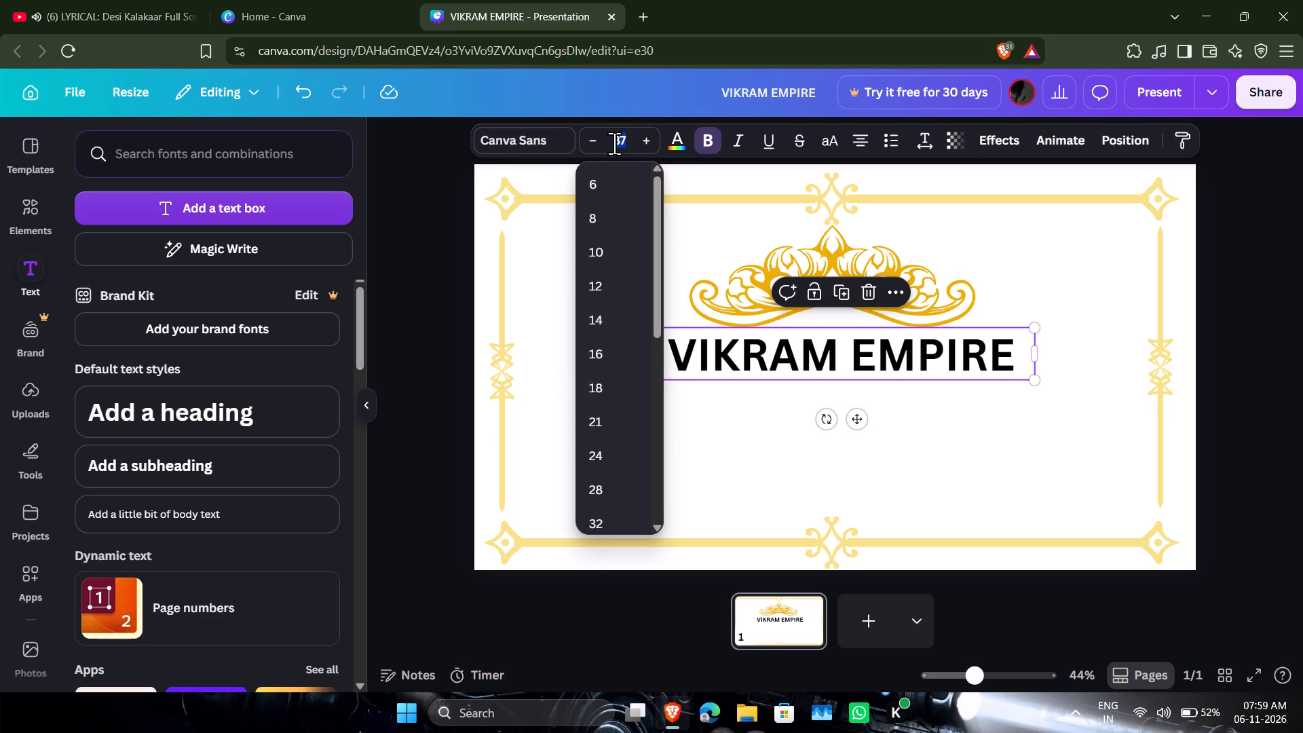
{"action": "scroll", "coordinate": [632, 383], "scroll_direction": "down", "scroll_amount": 4}
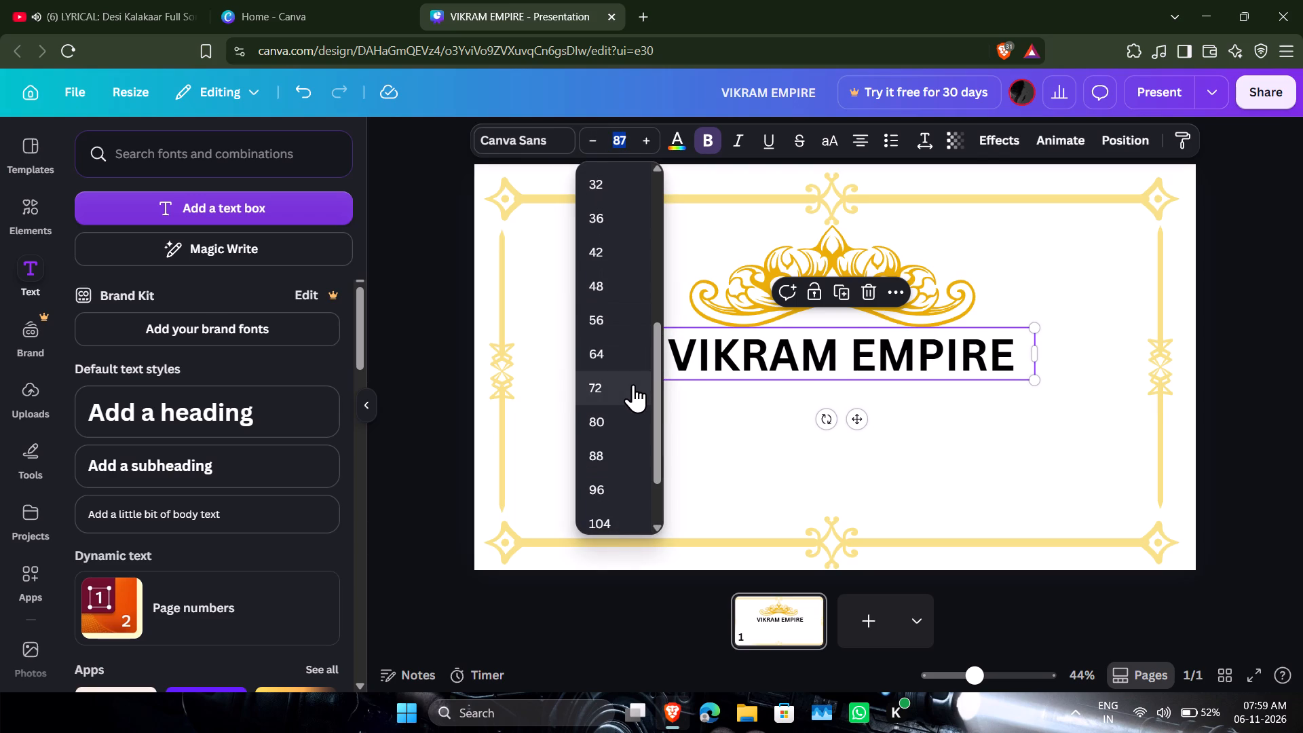
{"action": "left_click", "coordinate": [1013, 430]}
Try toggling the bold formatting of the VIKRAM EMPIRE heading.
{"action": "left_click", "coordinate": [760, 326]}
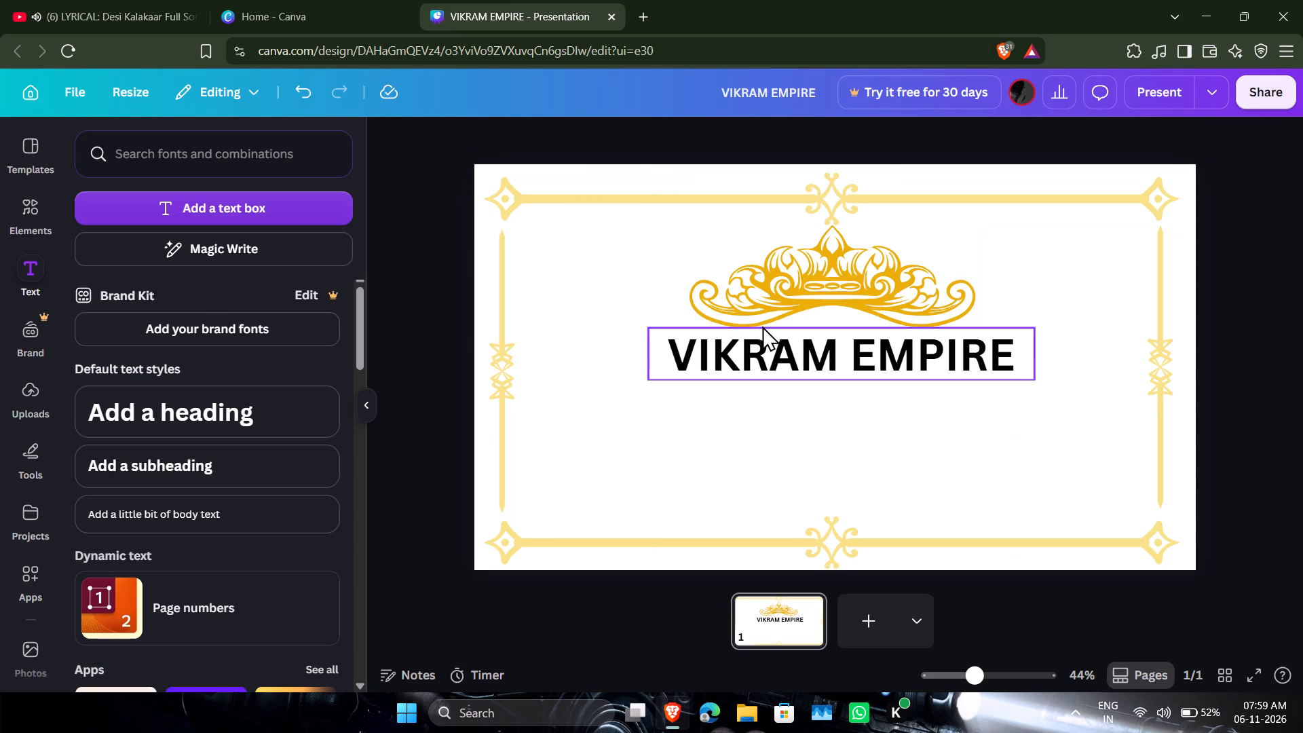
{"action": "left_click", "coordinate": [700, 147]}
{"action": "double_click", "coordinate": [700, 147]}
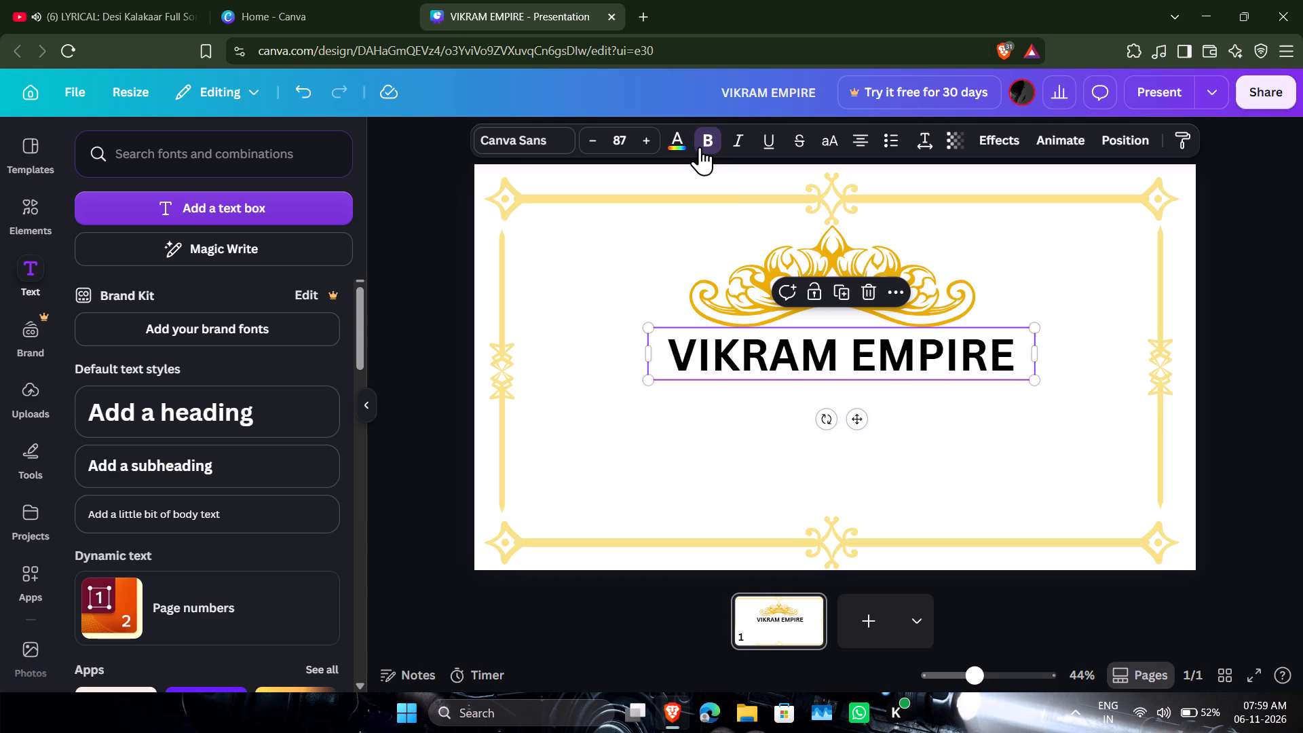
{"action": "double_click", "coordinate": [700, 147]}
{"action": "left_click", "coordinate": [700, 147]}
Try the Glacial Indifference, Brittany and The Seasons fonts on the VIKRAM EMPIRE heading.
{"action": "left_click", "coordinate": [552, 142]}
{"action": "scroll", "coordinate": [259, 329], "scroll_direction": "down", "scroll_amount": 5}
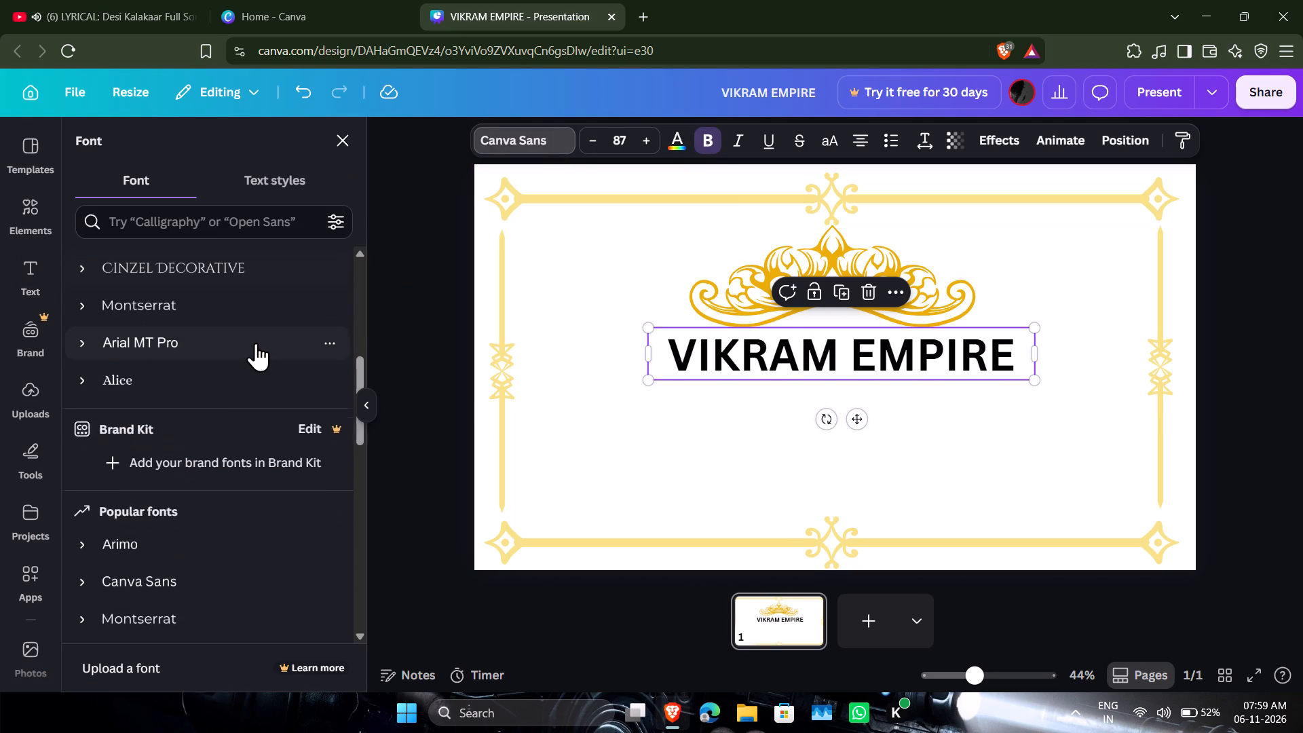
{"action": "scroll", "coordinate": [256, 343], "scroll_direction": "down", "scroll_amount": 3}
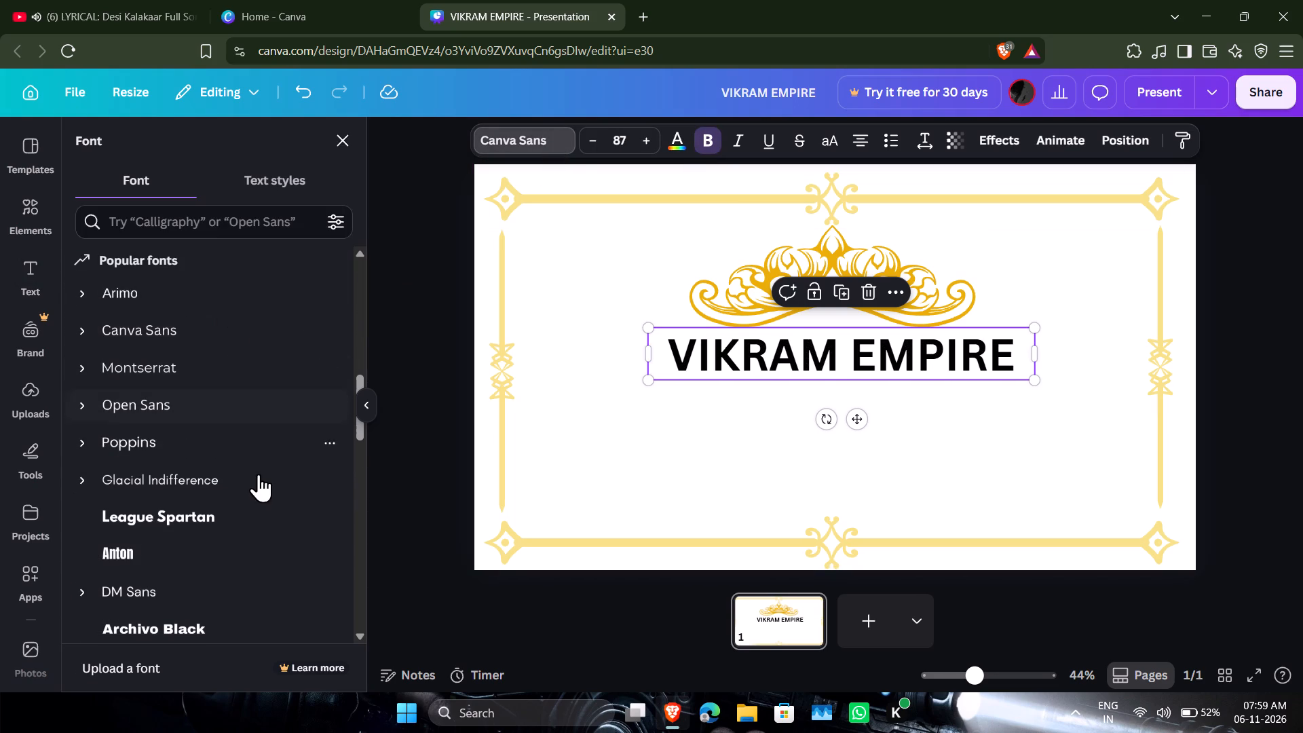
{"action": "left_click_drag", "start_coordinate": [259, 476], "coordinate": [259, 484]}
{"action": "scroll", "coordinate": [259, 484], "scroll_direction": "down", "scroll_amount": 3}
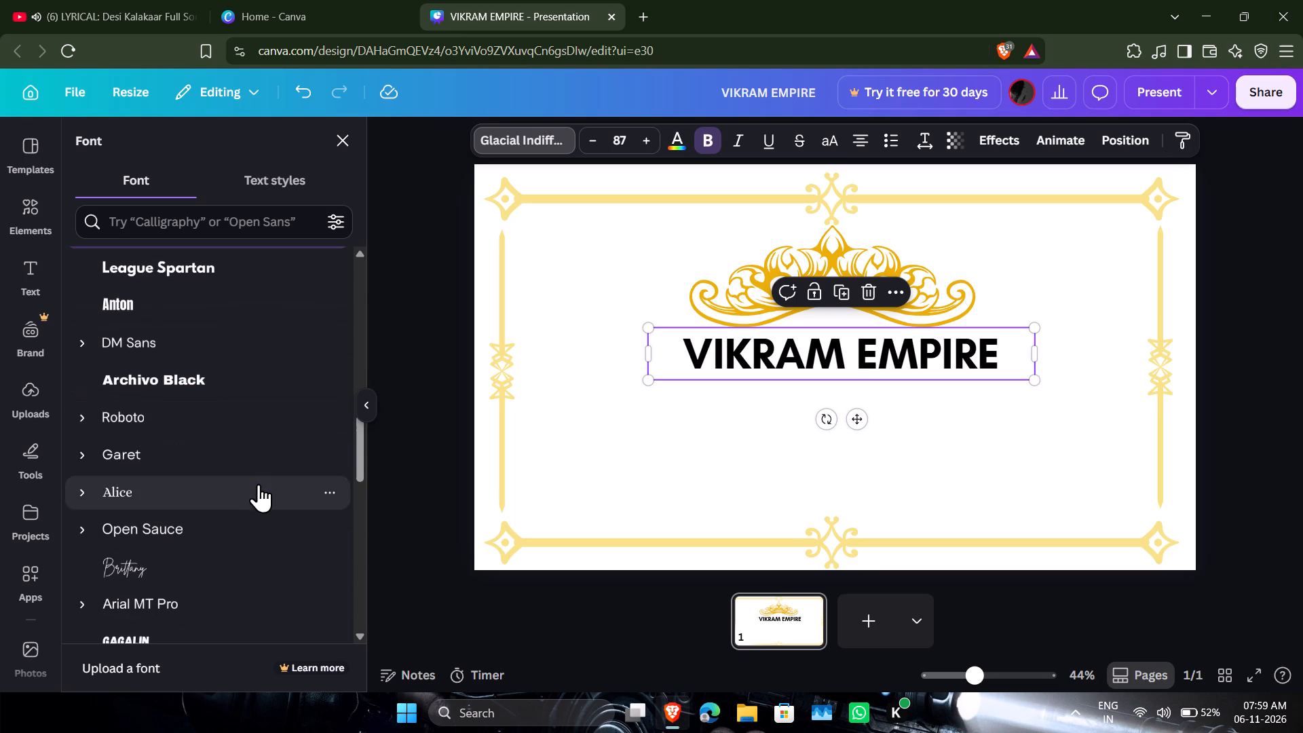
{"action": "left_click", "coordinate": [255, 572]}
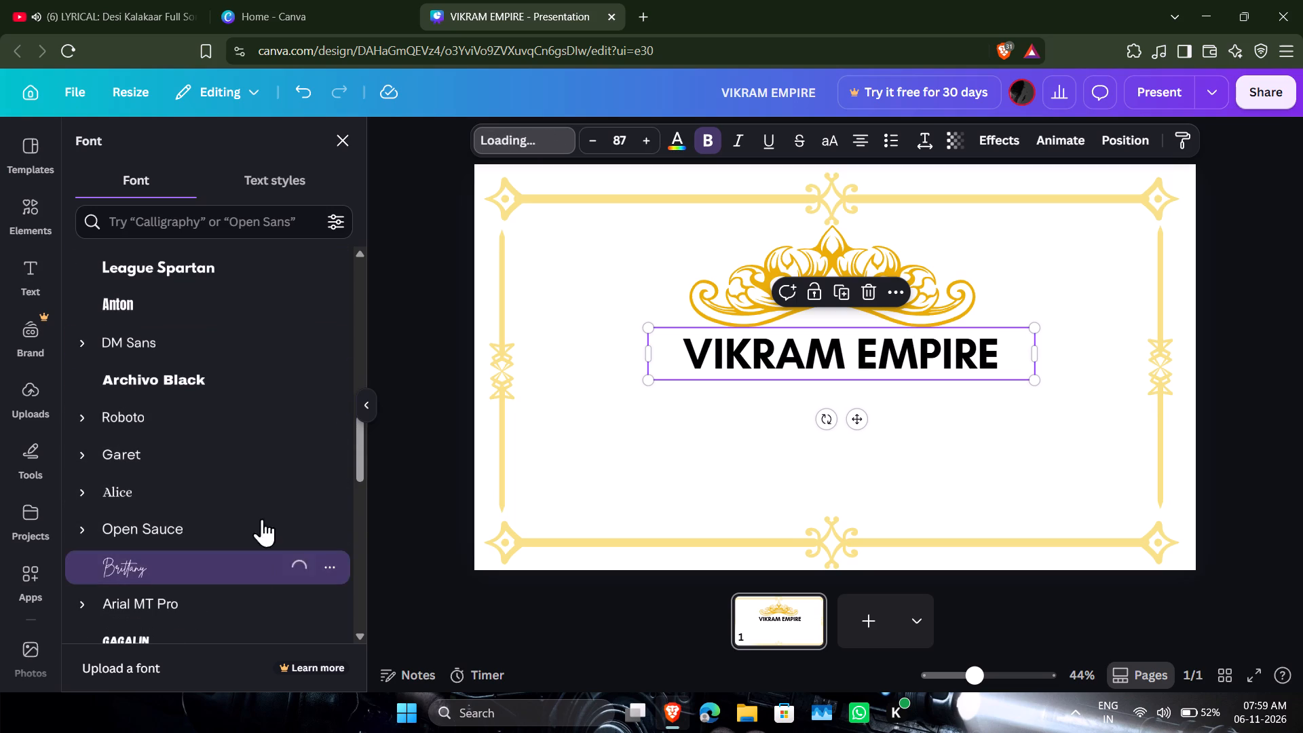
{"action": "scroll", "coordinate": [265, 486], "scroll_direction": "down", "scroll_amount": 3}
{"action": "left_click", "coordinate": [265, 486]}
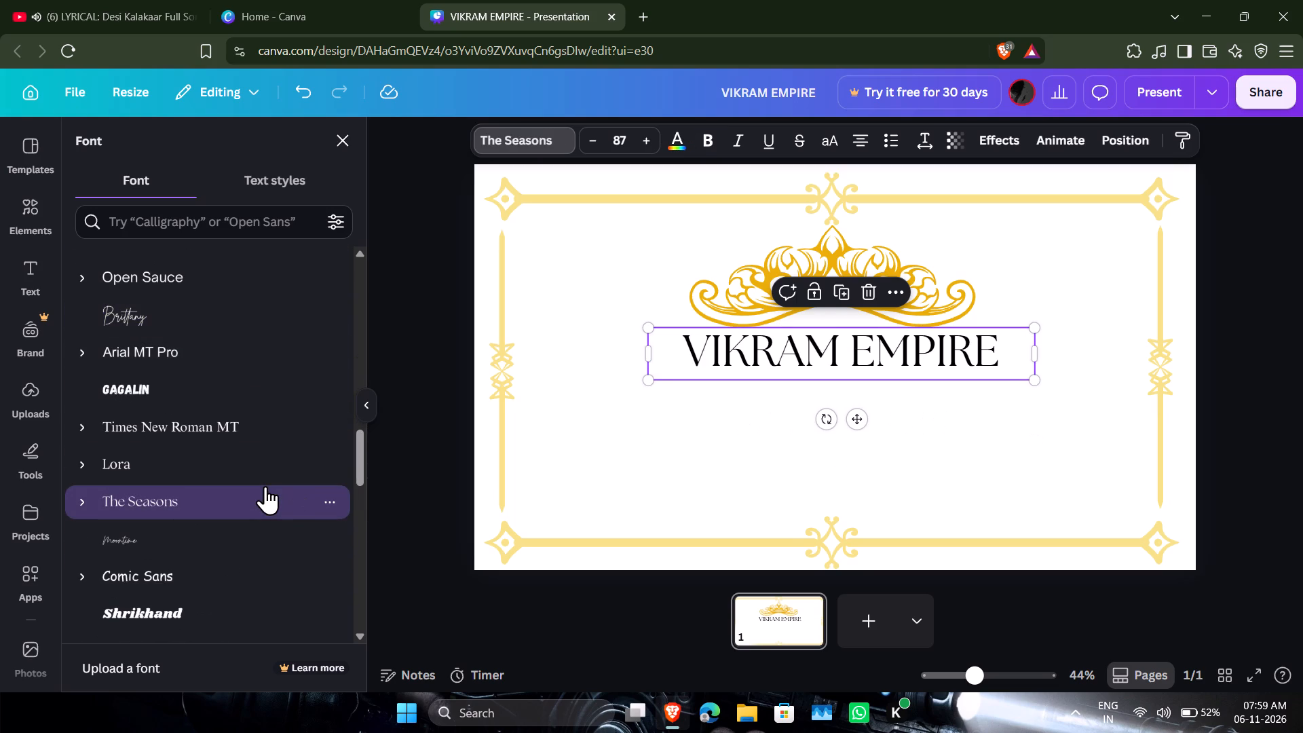
Apply the Cinzel Decorative font to the VIKRAM EMPIRE heading.
{"action": "scroll", "coordinate": [265, 486], "scroll_direction": "down", "scroll_amount": 4}
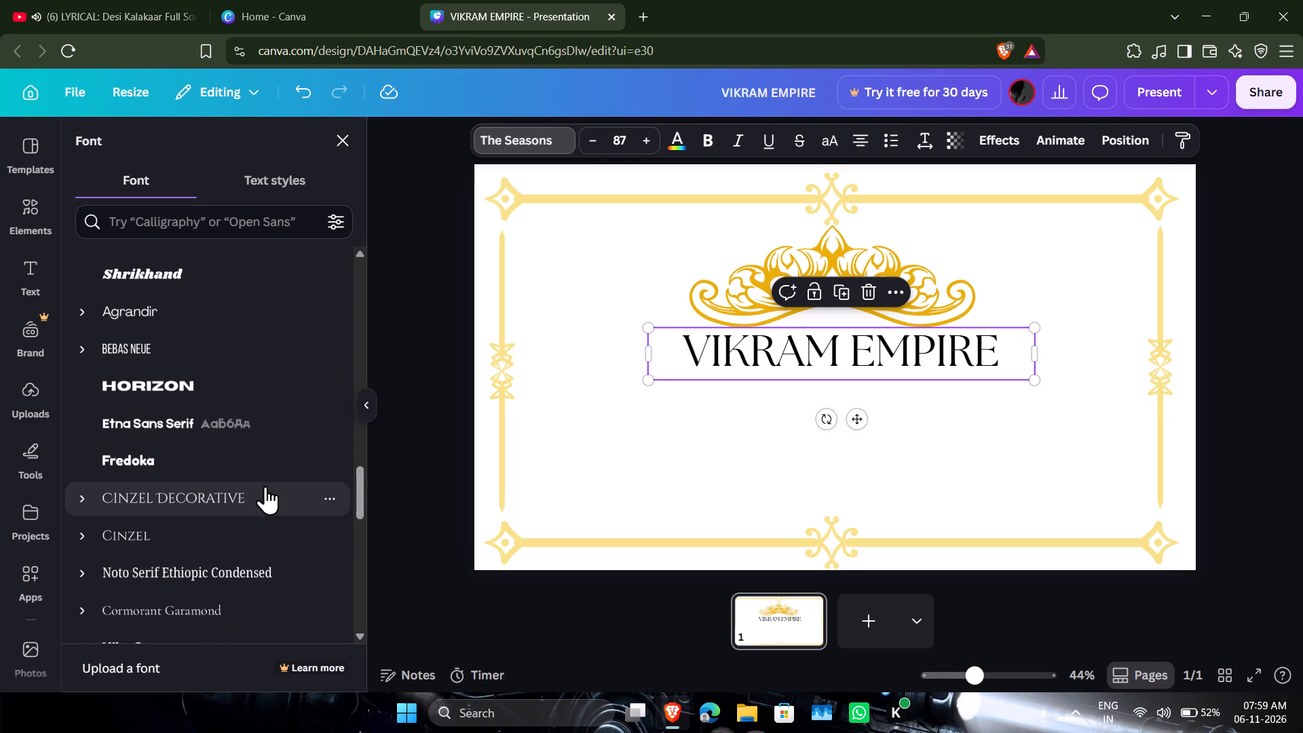
{"action": "left_click", "coordinate": [265, 486]}
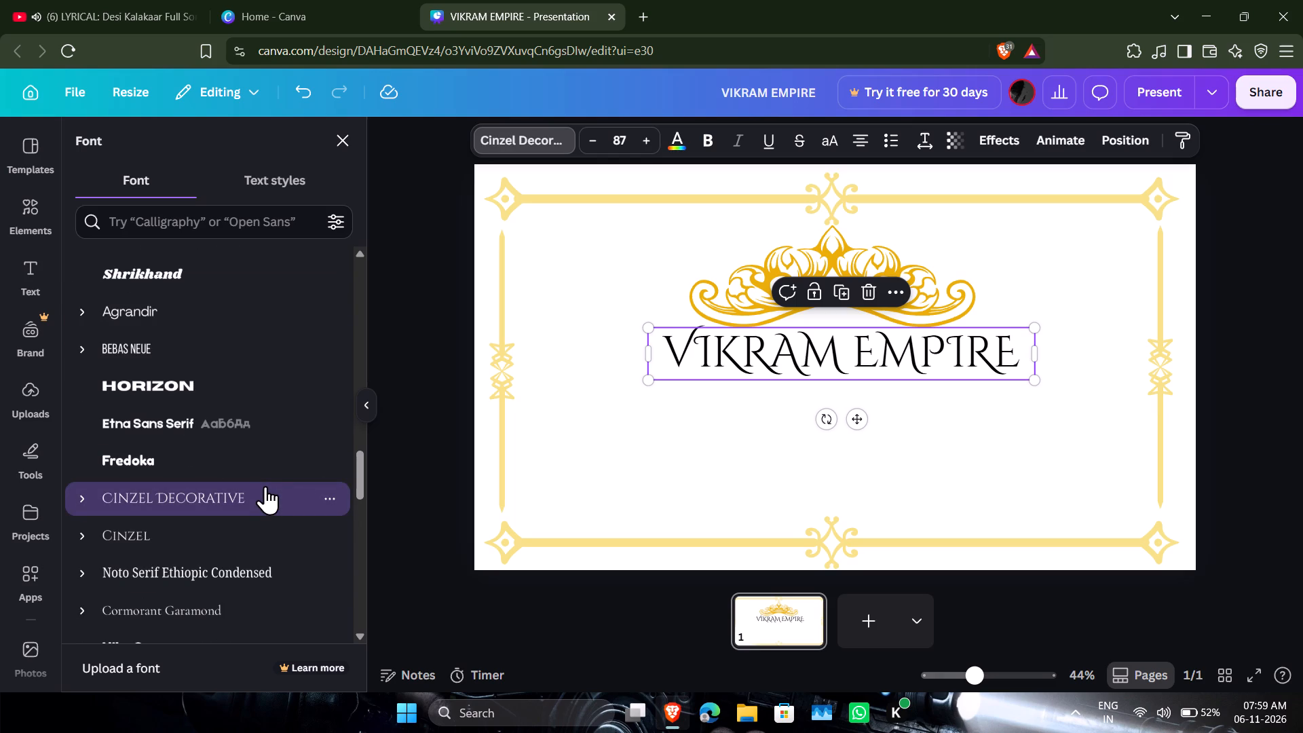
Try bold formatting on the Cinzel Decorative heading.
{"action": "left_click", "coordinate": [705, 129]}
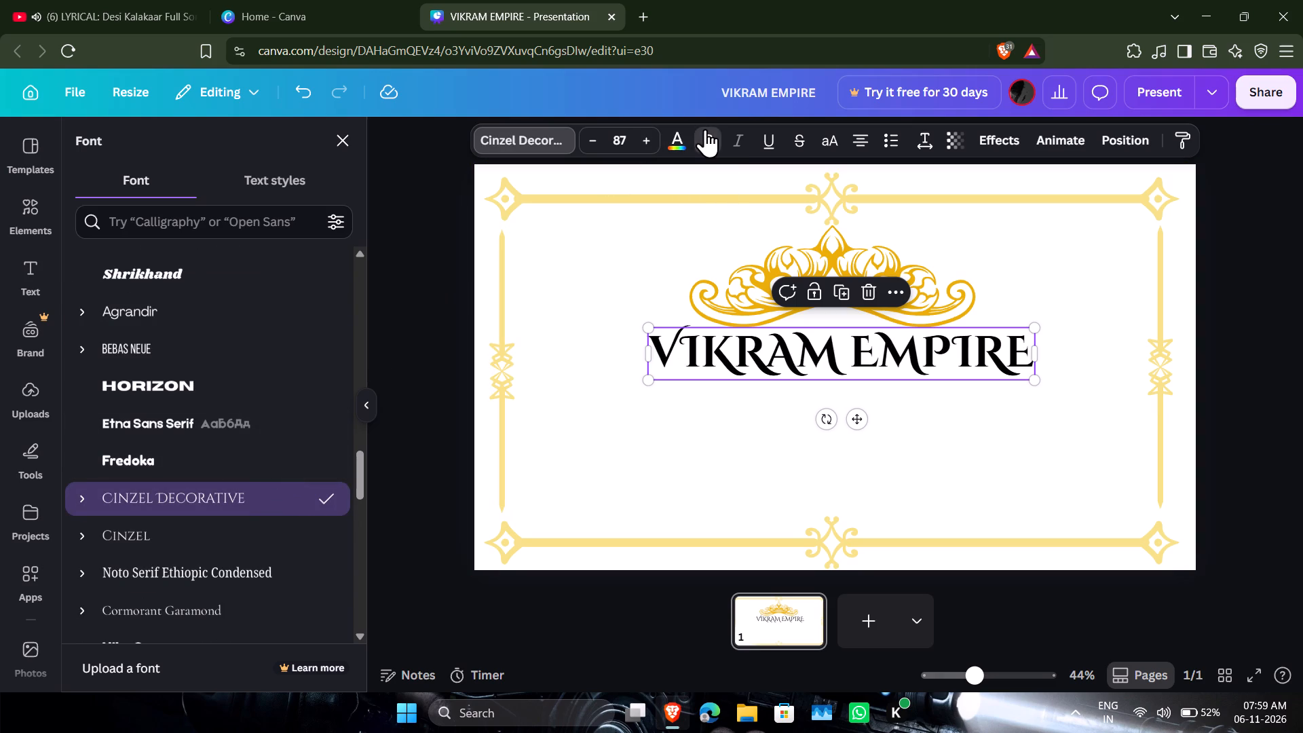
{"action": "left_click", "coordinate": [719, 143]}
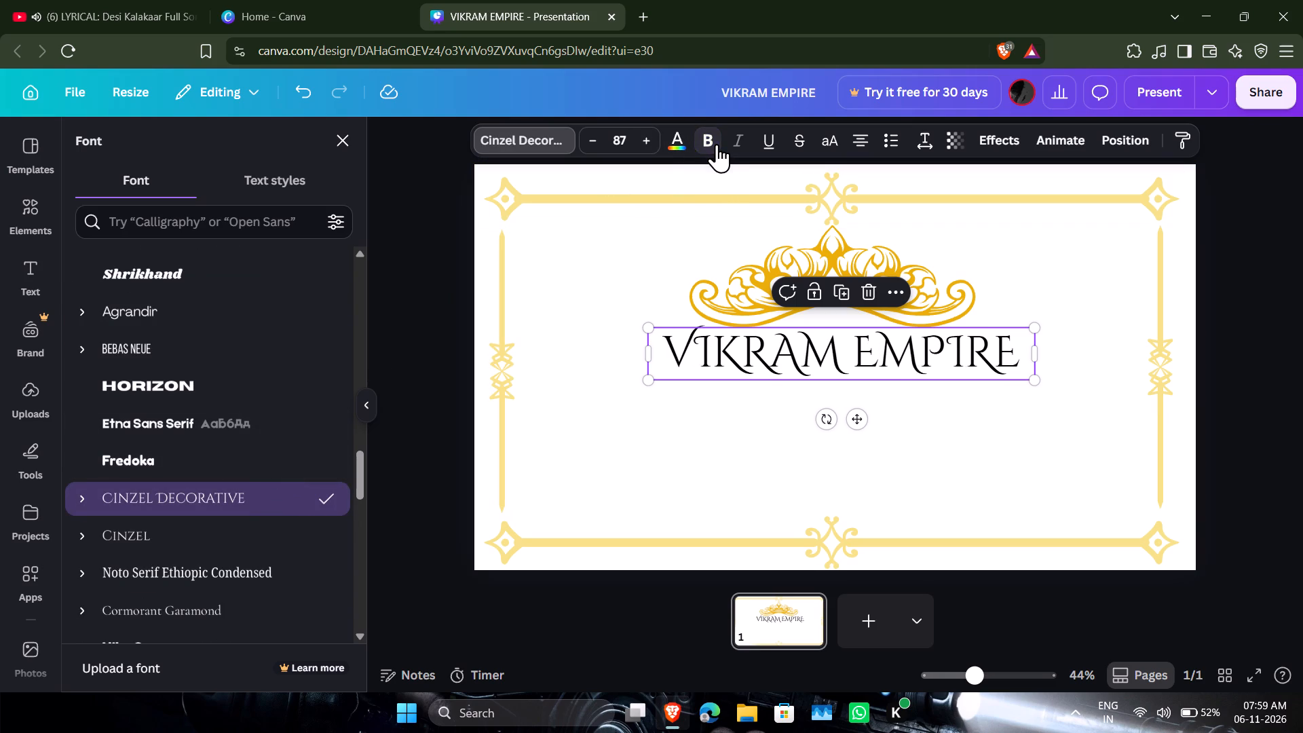
Colour the VIKRAM EMPIRE heading with the default black-to-dark-blue gradient.
{"action": "left_click", "coordinate": [671, 140]}
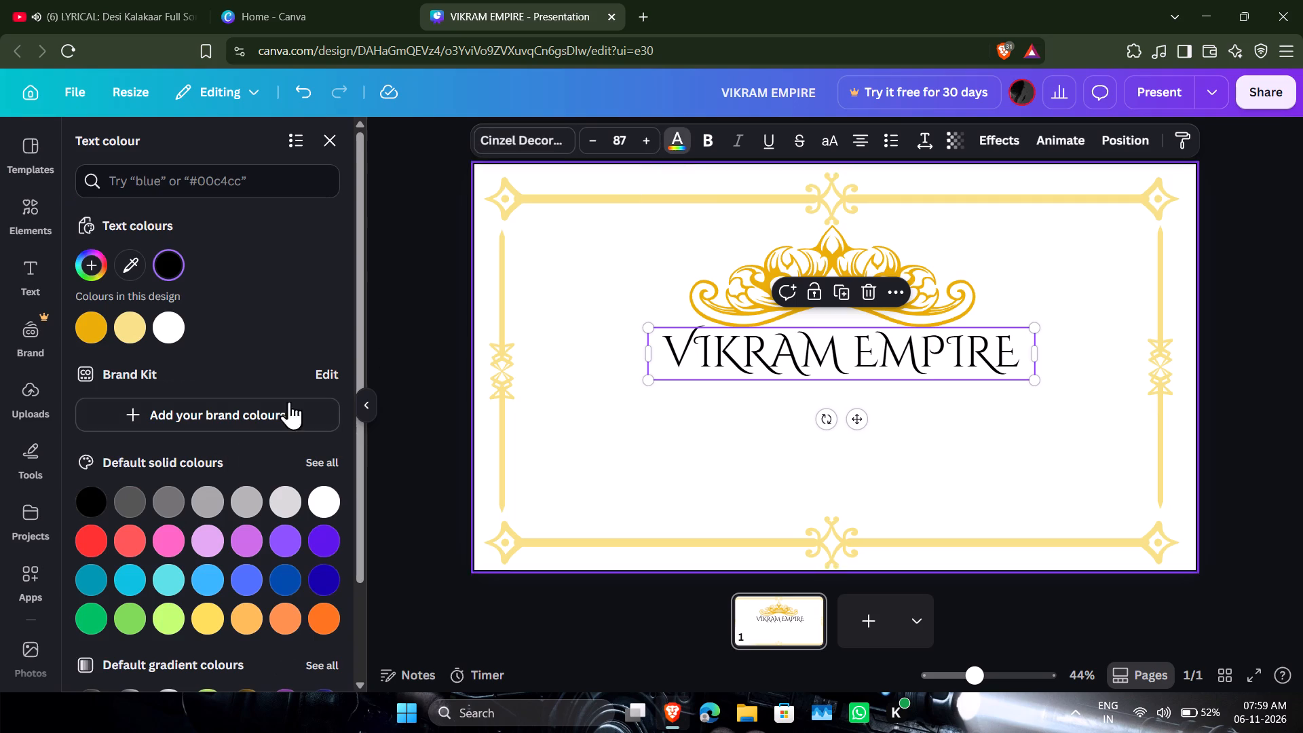
{"action": "scroll", "coordinate": [208, 462], "scroll_direction": "down", "scroll_amount": 4}
{"action": "left_click", "coordinate": [317, 578]}
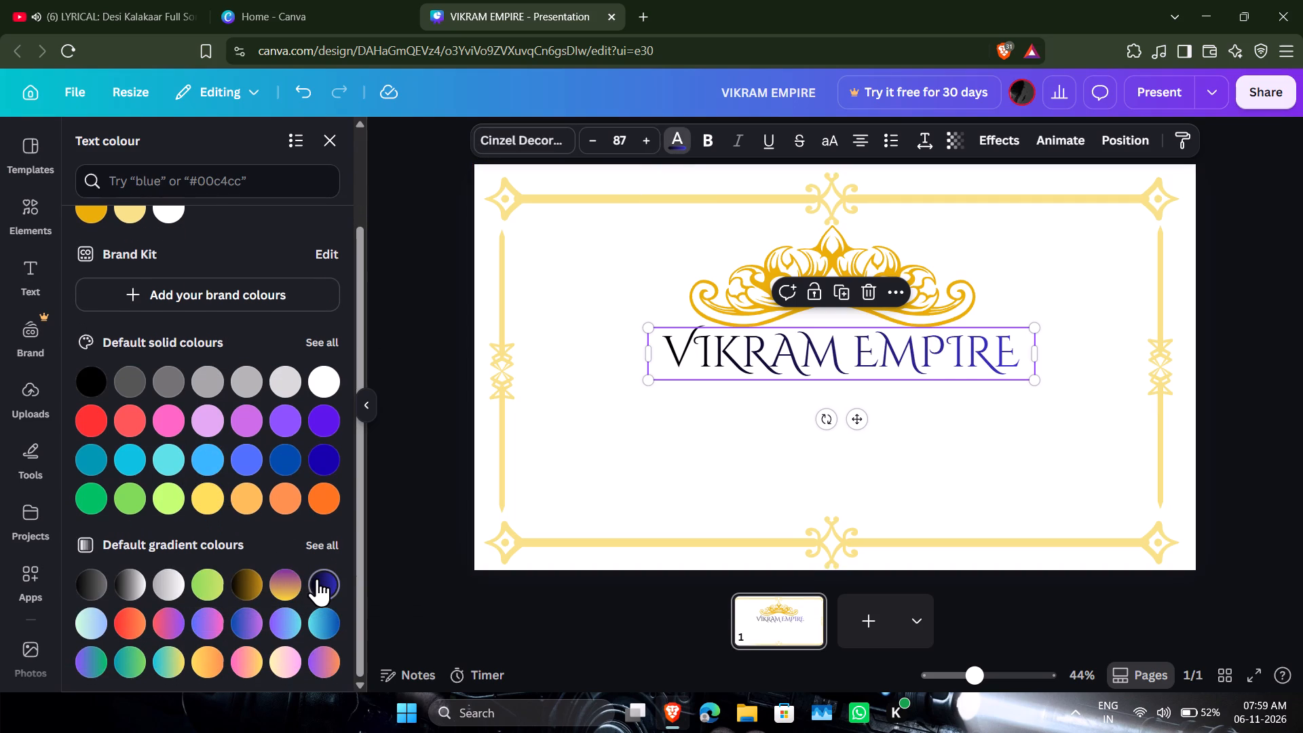
{"action": "left_click", "coordinate": [556, 485]}
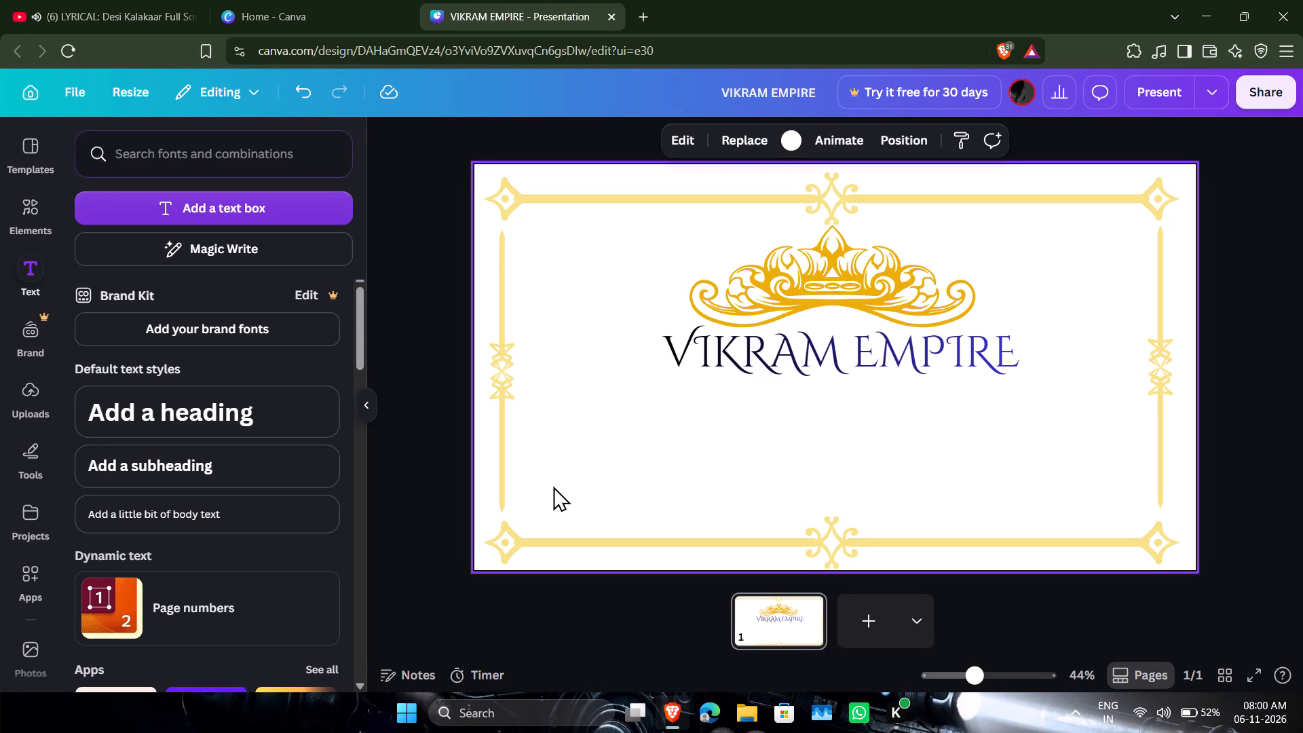
Nudge the VIKRAM EMPIRE heading slightly upward, closer to the crown ornament.
{"action": "left_click", "coordinate": [949, 374]}
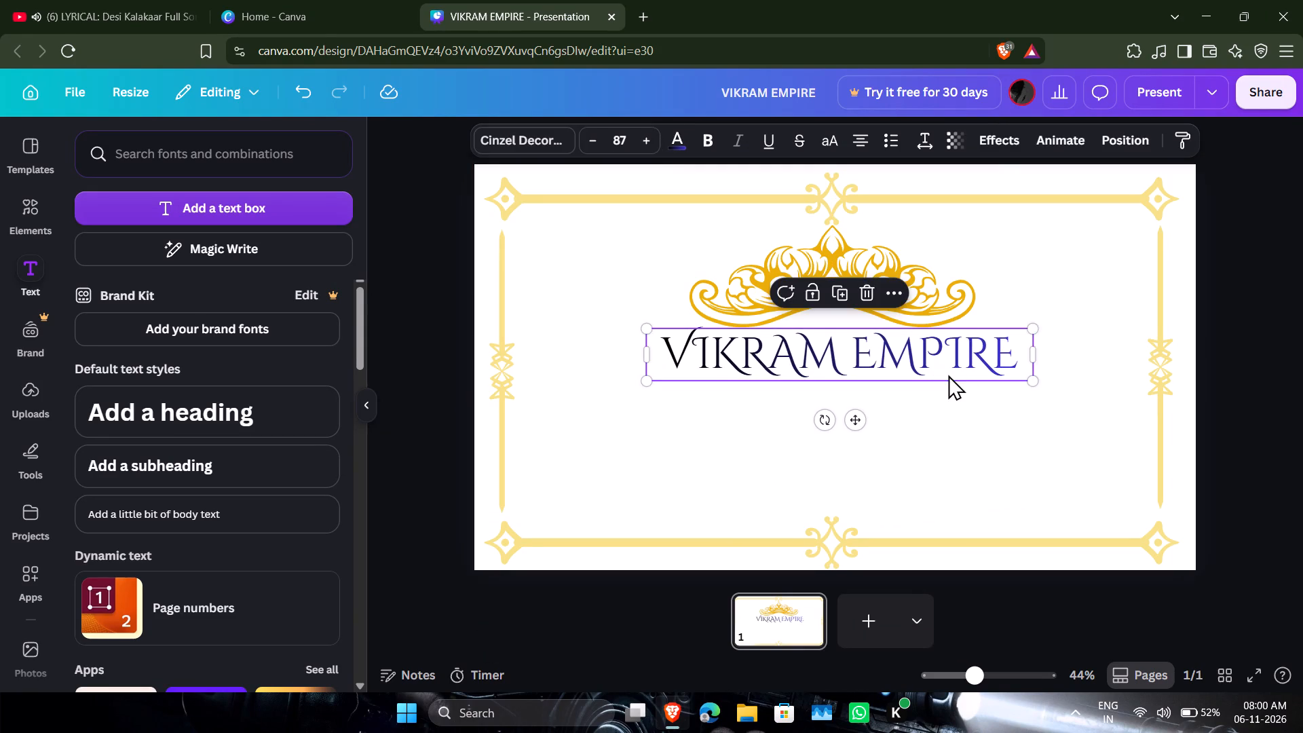
{"action": "left_click", "coordinate": [1057, 302]}
{"action": "left_click", "coordinate": [970, 375]}
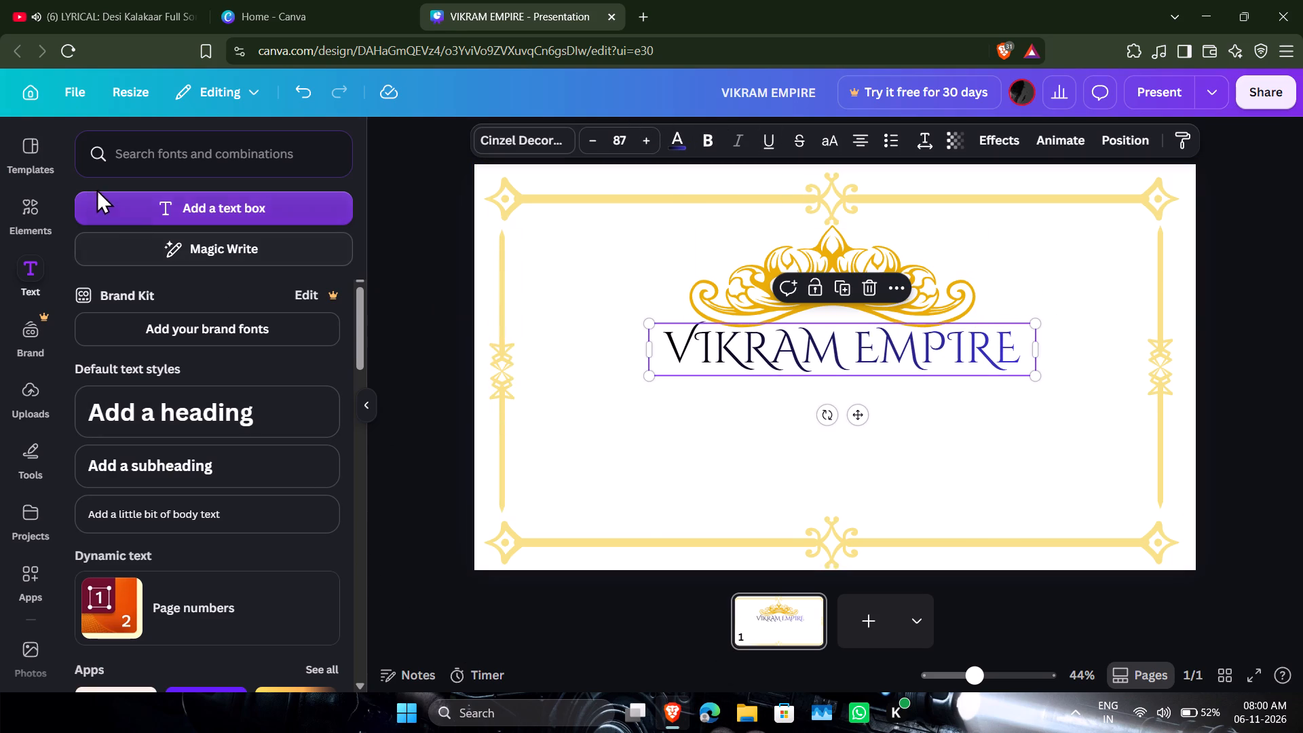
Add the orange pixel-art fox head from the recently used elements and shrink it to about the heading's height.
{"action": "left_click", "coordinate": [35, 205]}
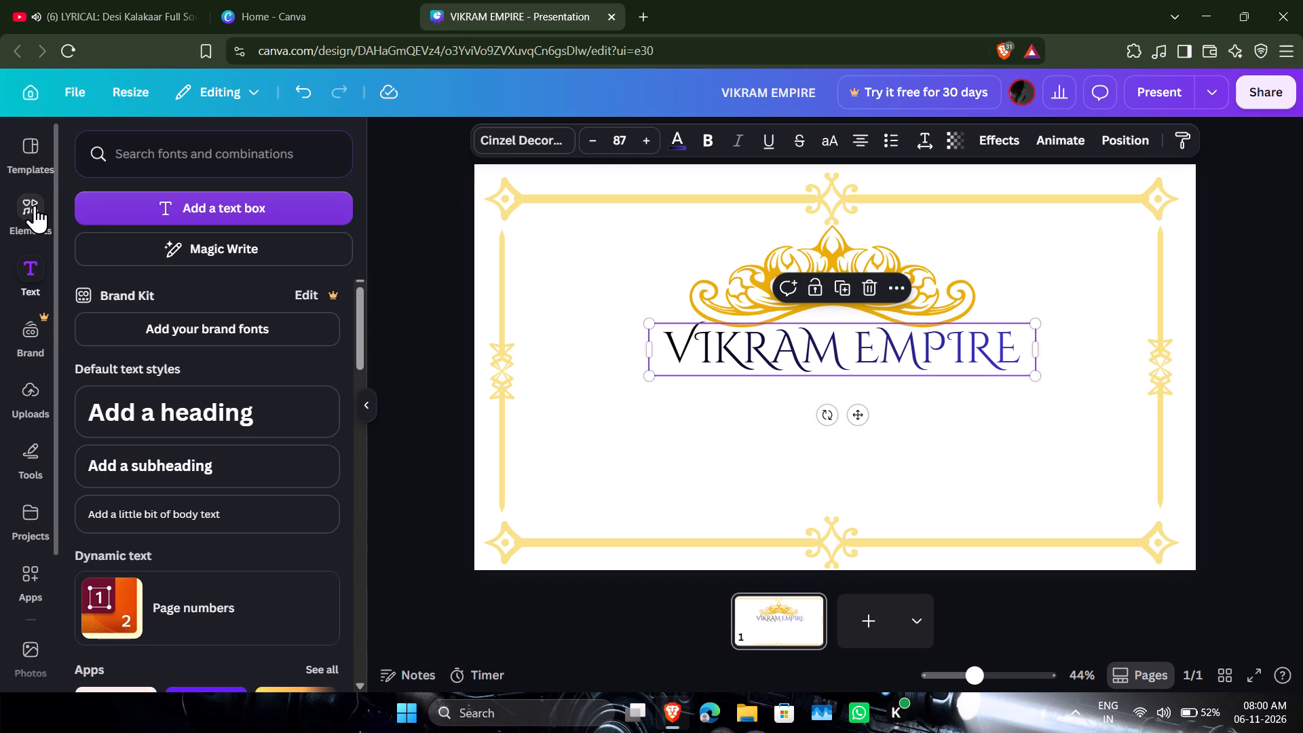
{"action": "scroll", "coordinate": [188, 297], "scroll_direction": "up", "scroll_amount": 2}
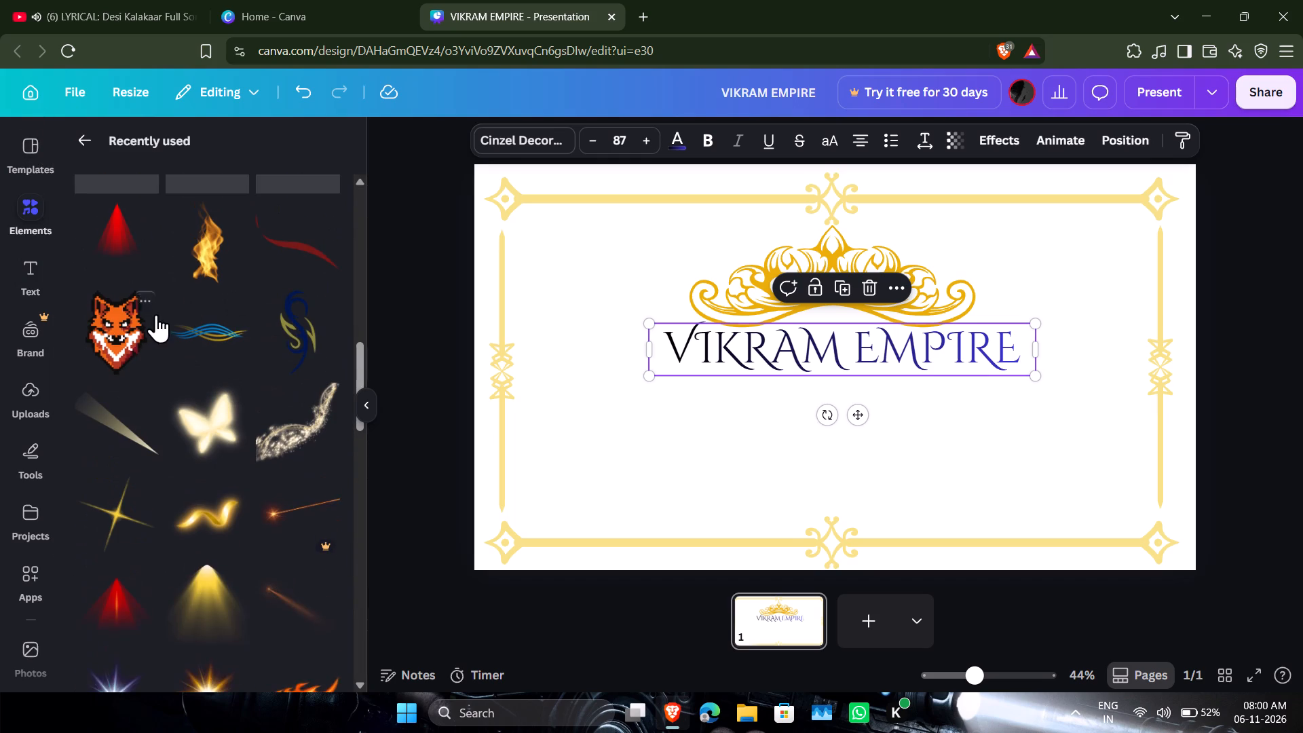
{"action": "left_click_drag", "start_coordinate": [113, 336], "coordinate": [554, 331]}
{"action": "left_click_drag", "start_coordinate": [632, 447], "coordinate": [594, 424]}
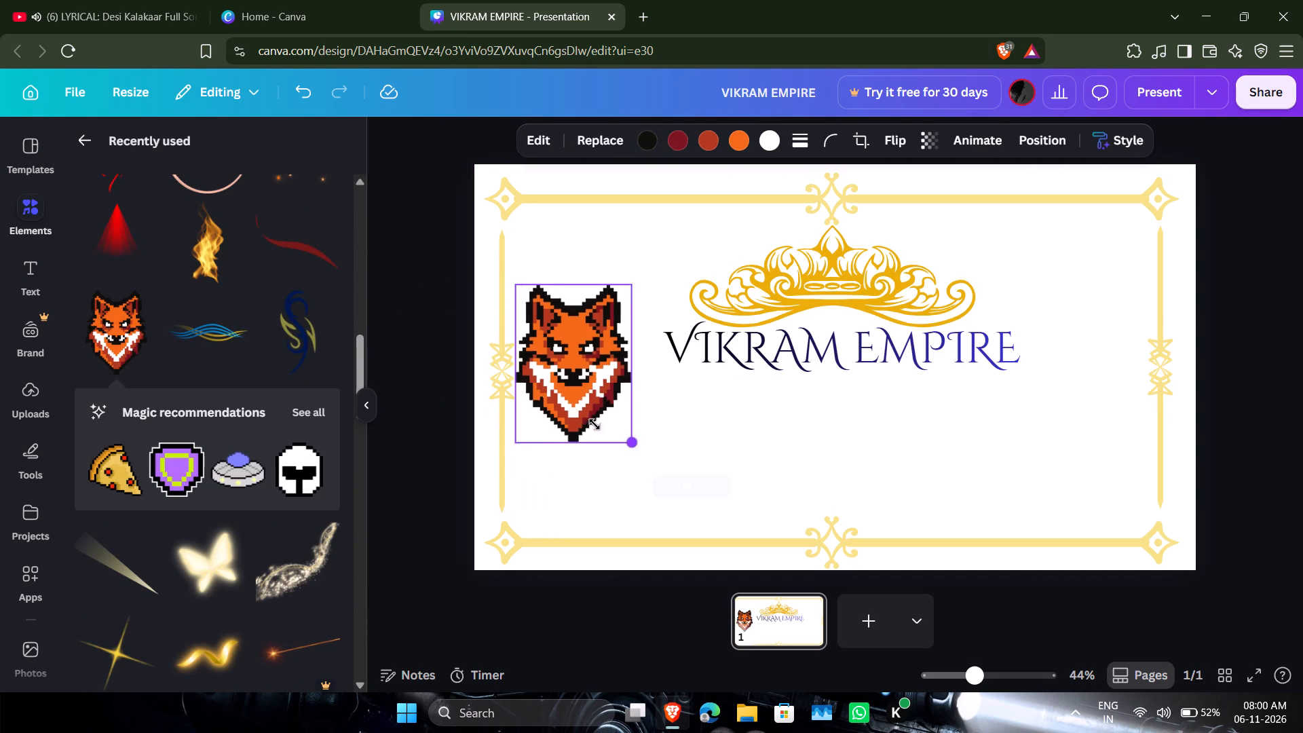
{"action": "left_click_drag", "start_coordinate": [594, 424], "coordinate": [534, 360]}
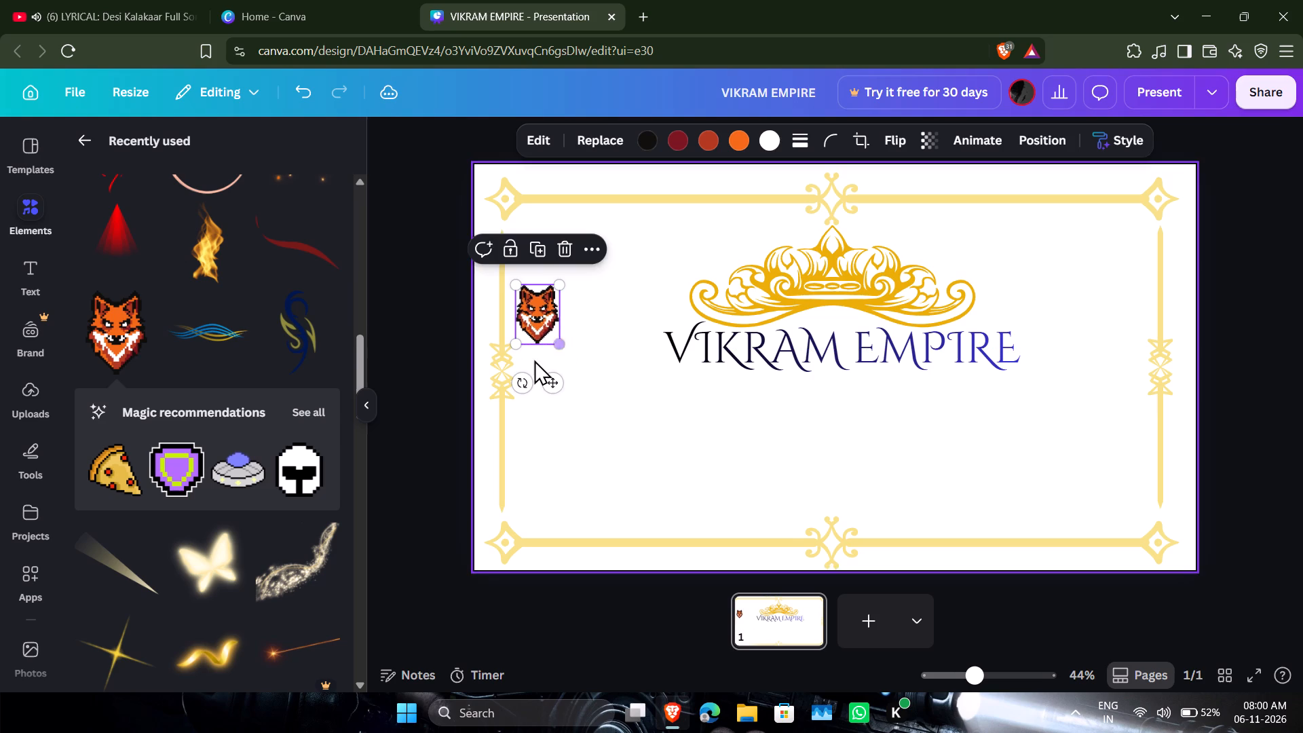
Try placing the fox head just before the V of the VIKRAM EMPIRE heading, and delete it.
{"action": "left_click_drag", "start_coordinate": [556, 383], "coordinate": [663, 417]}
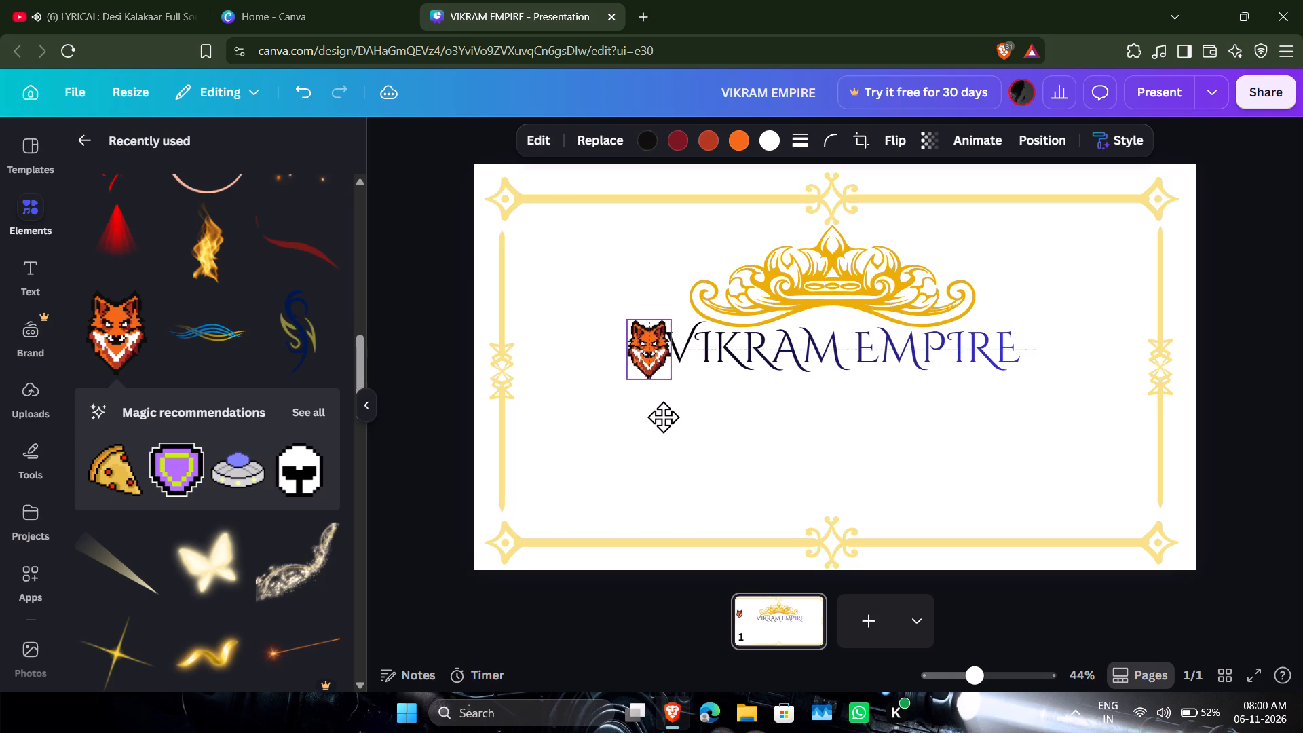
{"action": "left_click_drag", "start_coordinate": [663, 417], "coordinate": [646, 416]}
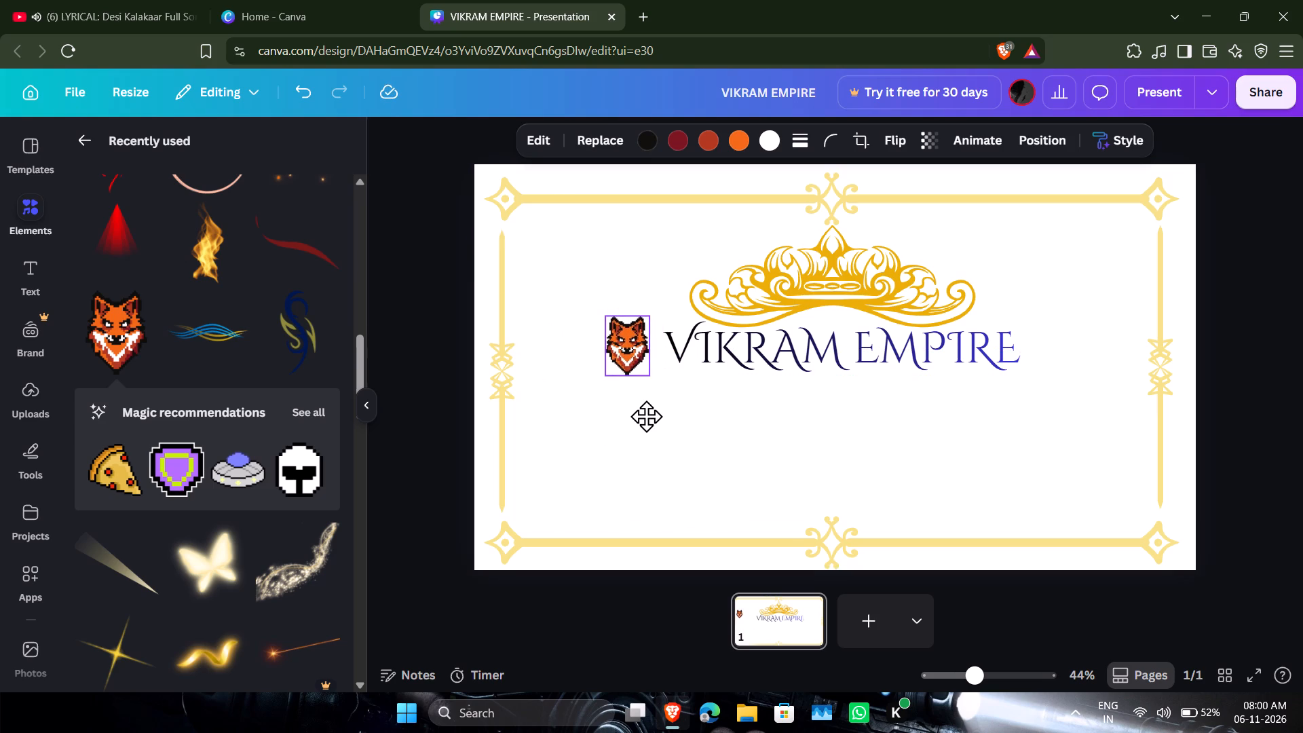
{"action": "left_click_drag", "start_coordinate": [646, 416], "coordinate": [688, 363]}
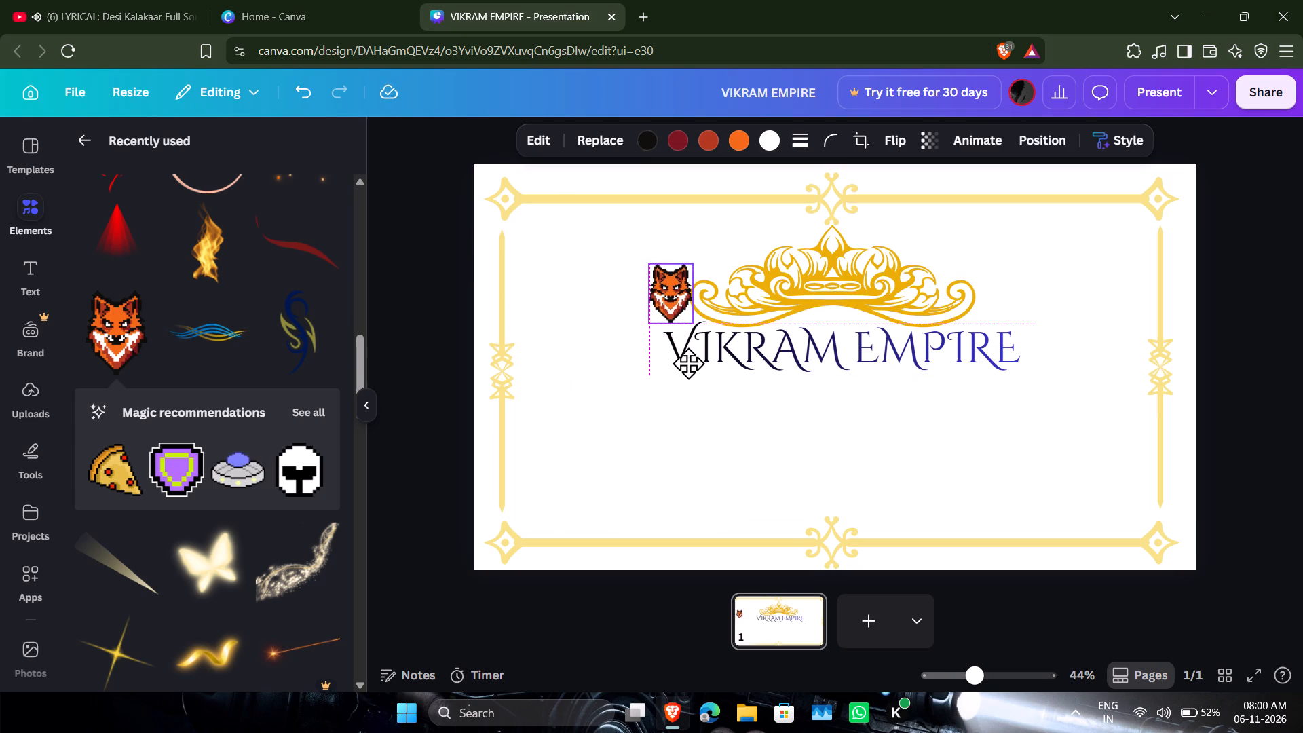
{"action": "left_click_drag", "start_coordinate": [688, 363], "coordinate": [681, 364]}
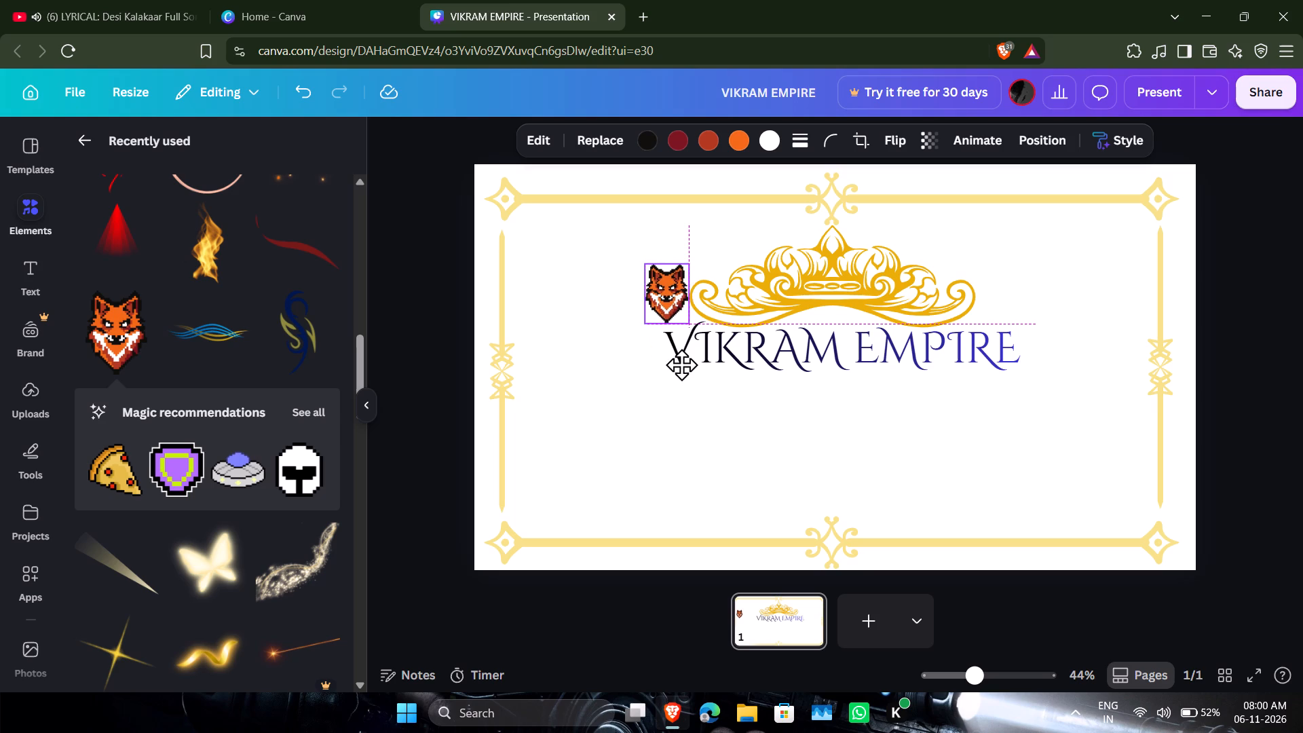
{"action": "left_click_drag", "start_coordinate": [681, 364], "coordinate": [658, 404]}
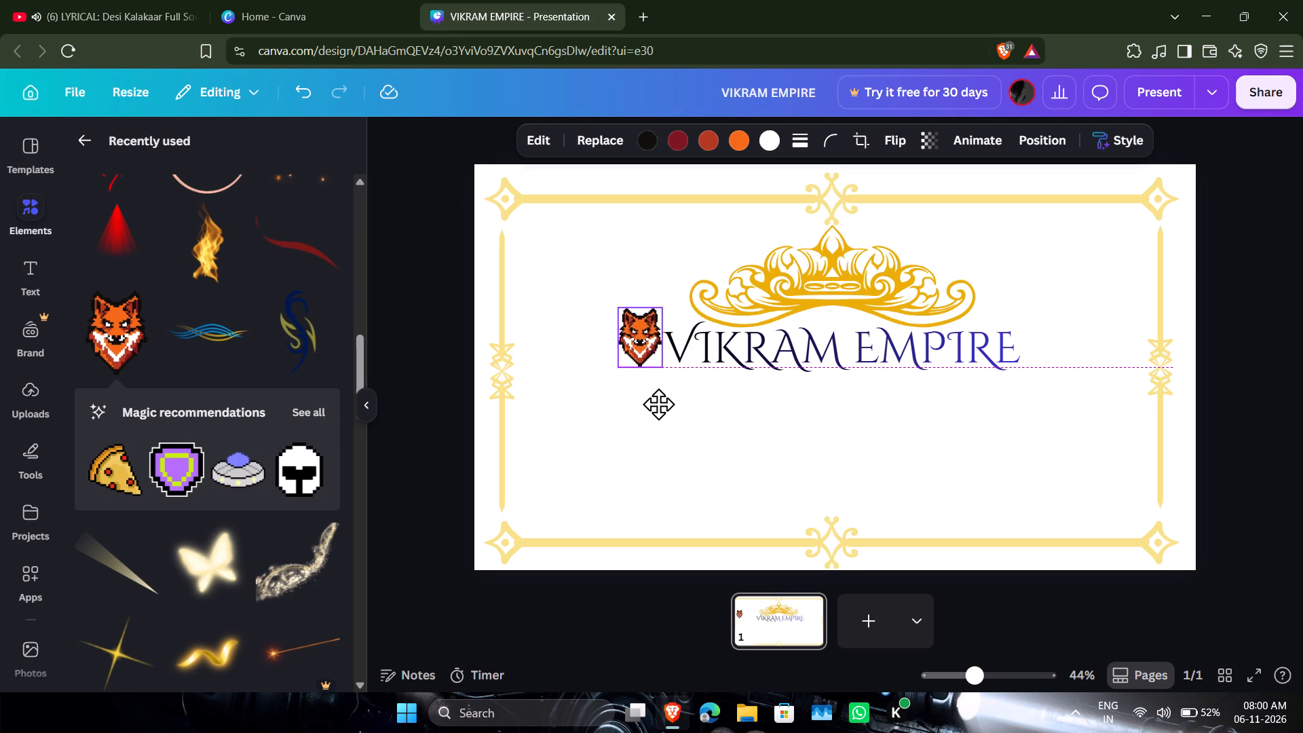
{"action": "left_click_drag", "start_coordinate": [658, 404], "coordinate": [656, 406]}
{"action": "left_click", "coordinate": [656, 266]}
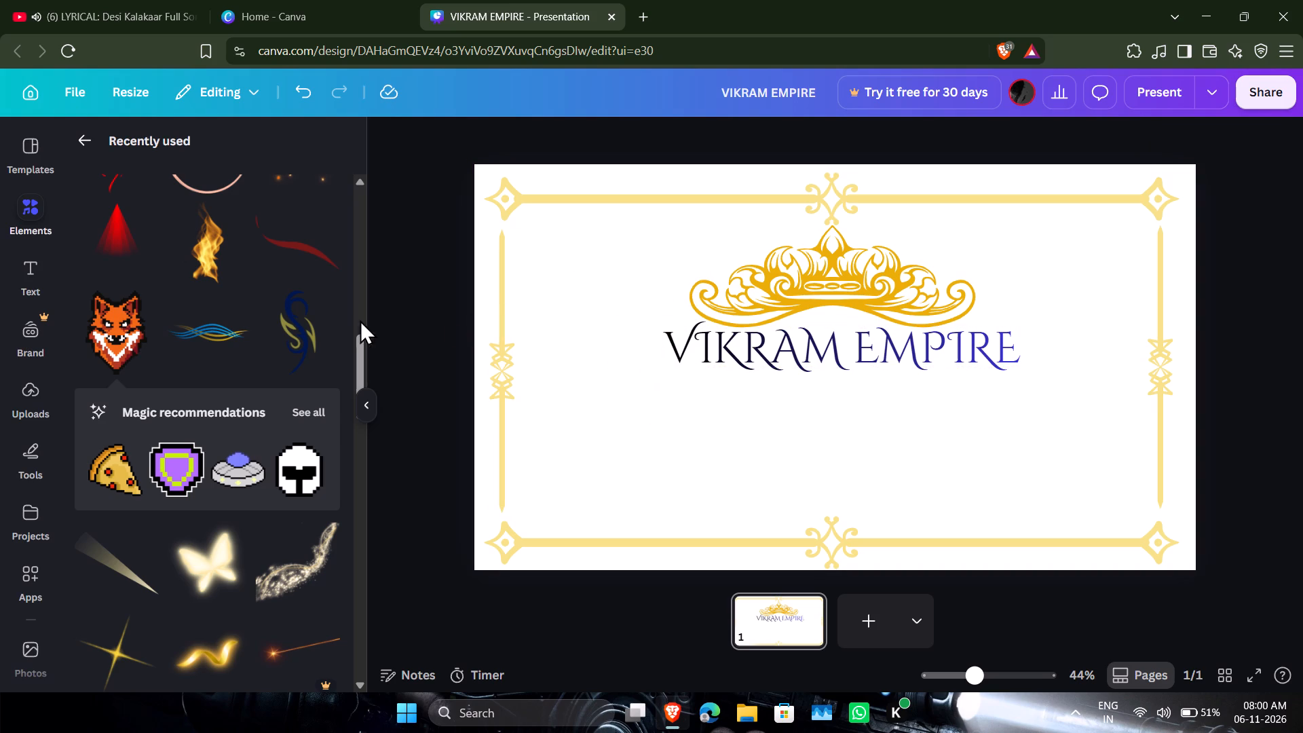
Add the navy-and-olive swirl from the recently used elements, shrink it and turn it nearly horizontal just before the V of VIKRAM.
{"action": "left_click", "coordinate": [302, 354]}
{"action": "left_click_drag", "start_coordinate": [837, 400], "coordinate": [651, 401]}
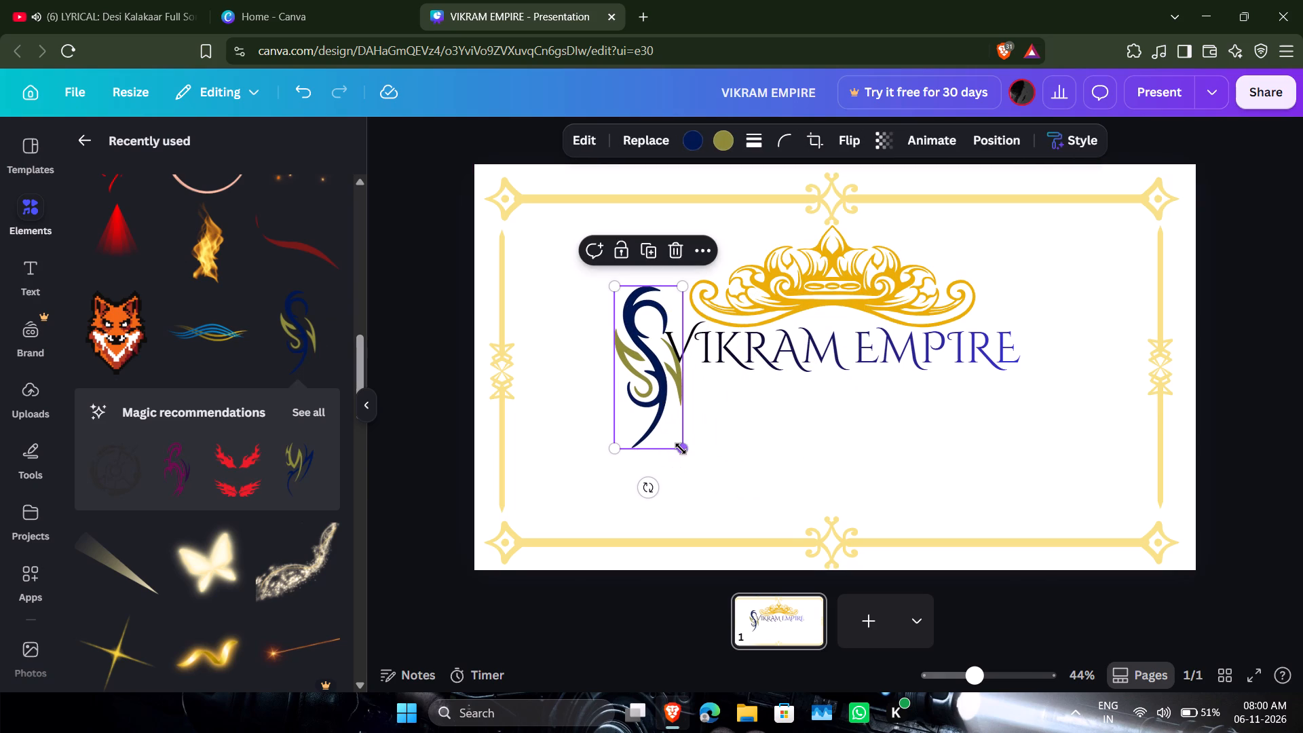
{"action": "left_click_drag", "start_coordinate": [681, 449], "coordinate": [651, 353]}
{"action": "left_click_drag", "start_coordinate": [615, 392], "coordinate": [637, 430]}
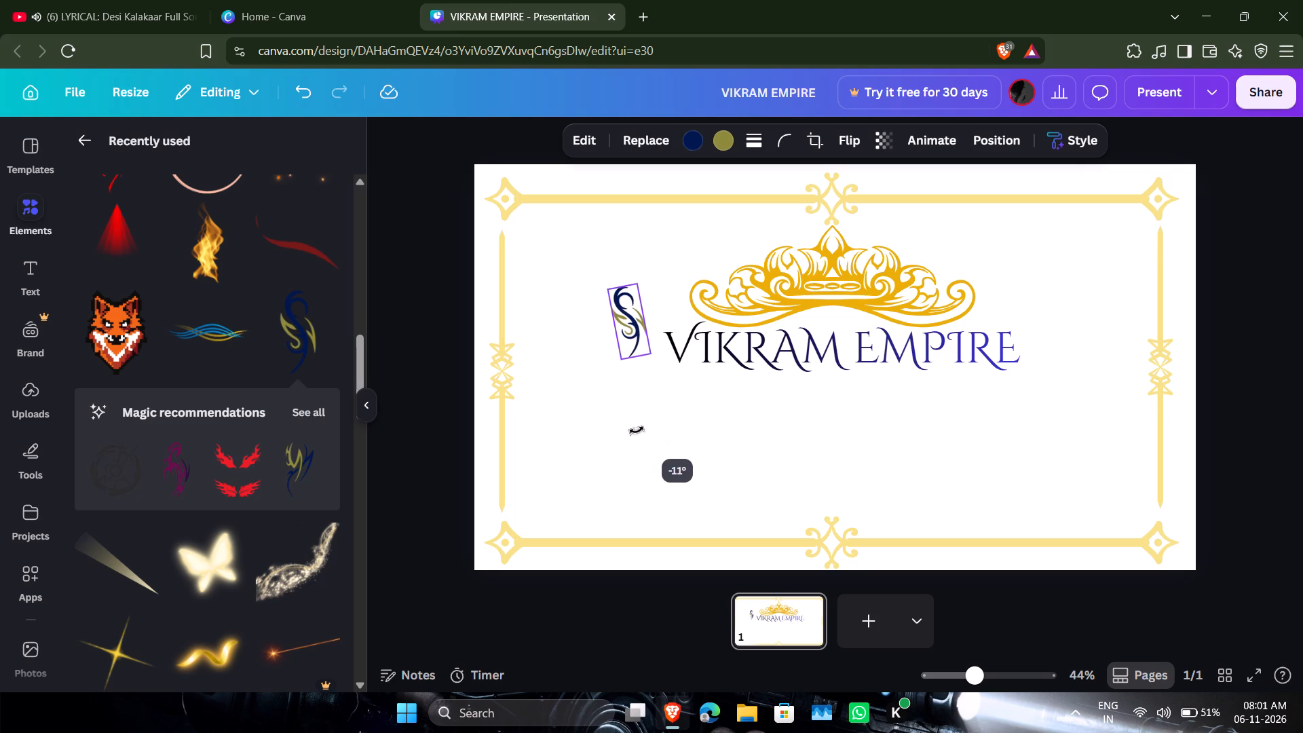
{"action": "left_click_drag", "start_coordinate": [637, 430], "coordinate": [768, 361]}
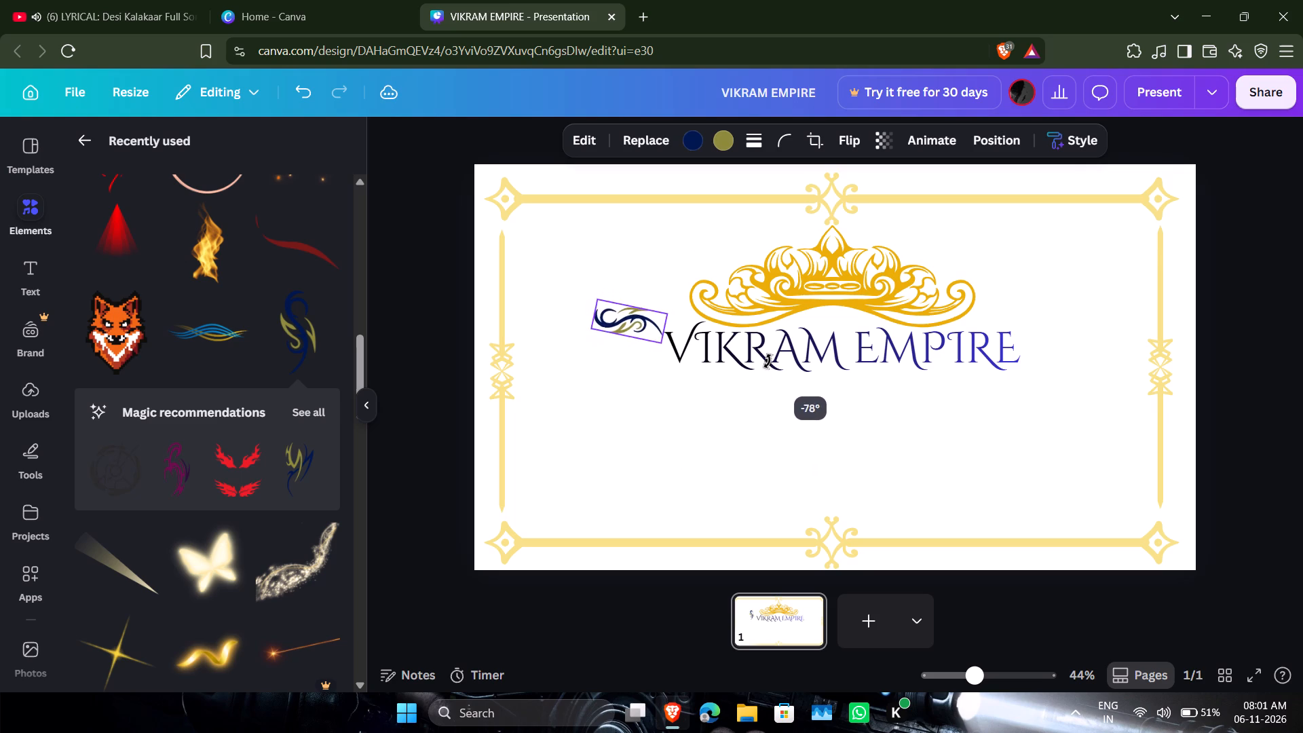
{"action": "left_click_drag", "start_coordinate": [768, 361], "coordinate": [767, 329]}
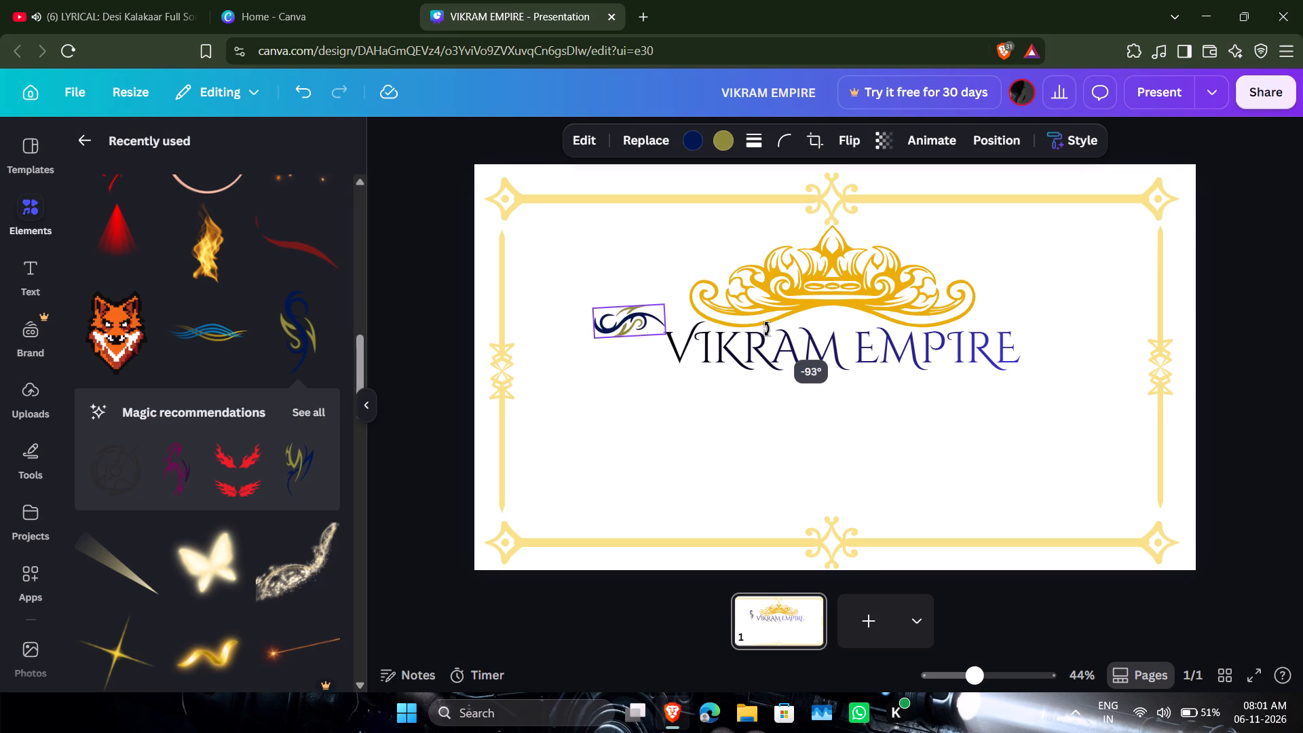
{"action": "left_click_drag", "start_coordinate": [767, 329], "coordinate": [768, 335]}
{"action": "left_click", "coordinate": [768, 415]}
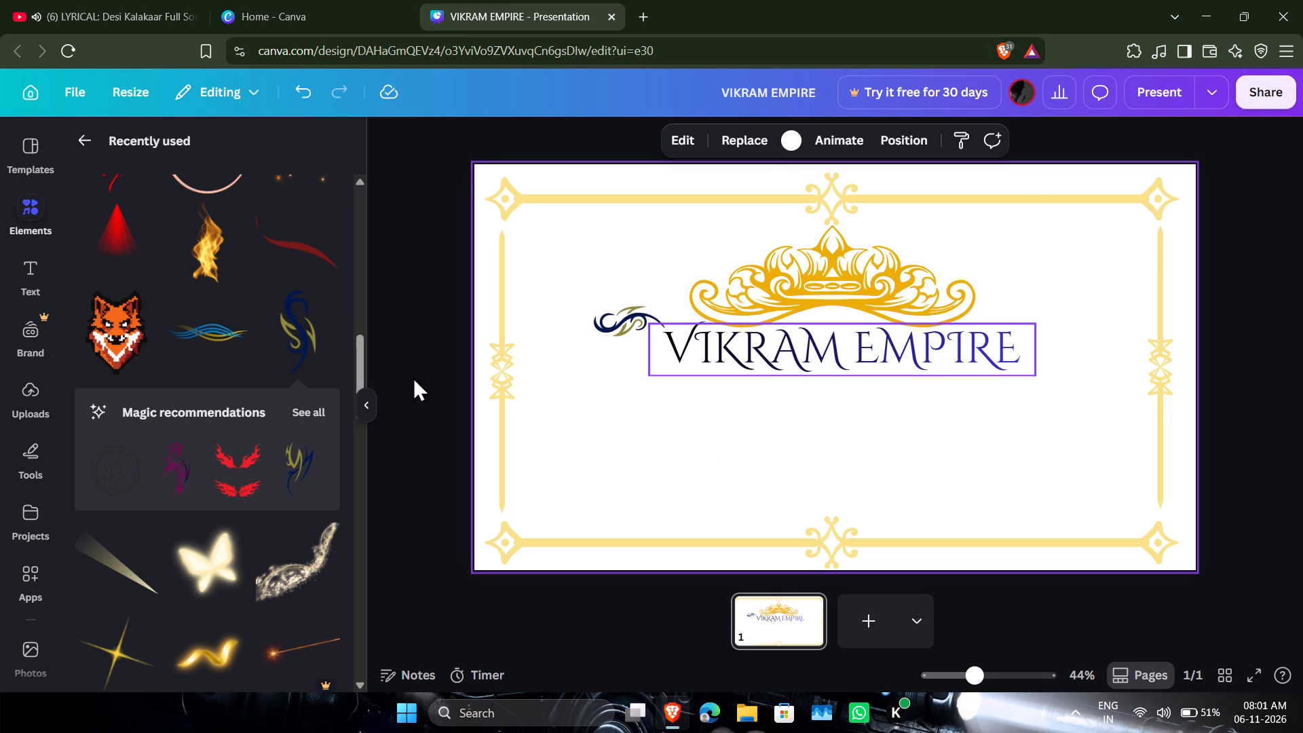
Add a second navy-and-olive swirl from the first swirl's Magic recommendations, placing it on the slide just below the first one.
{"action": "left_click", "coordinate": [314, 415]}
{"action": "scroll", "coordinate": [168, 456], "scroll_direction": "down", "scroll_amount": 1}
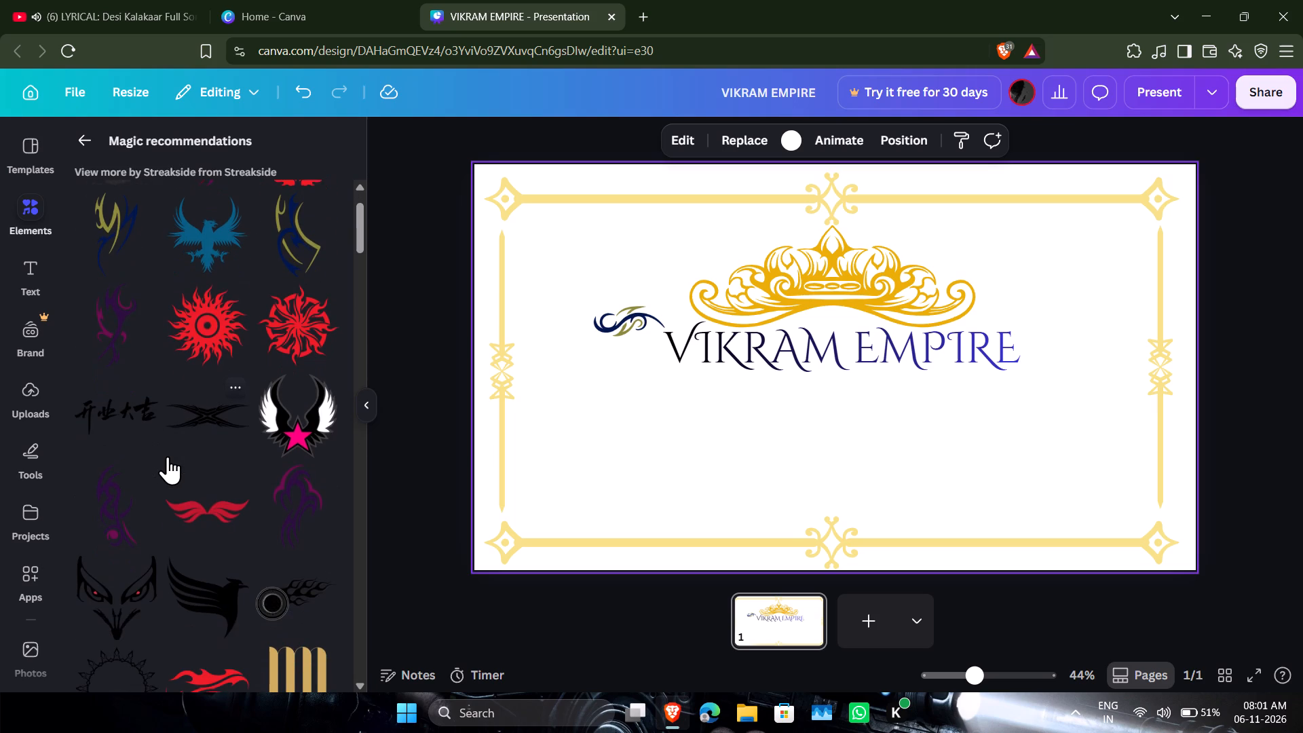
{"action": "scroll", "coordinate": [166, 467], "scroll_direction": "down", "scroll_amount": 3}
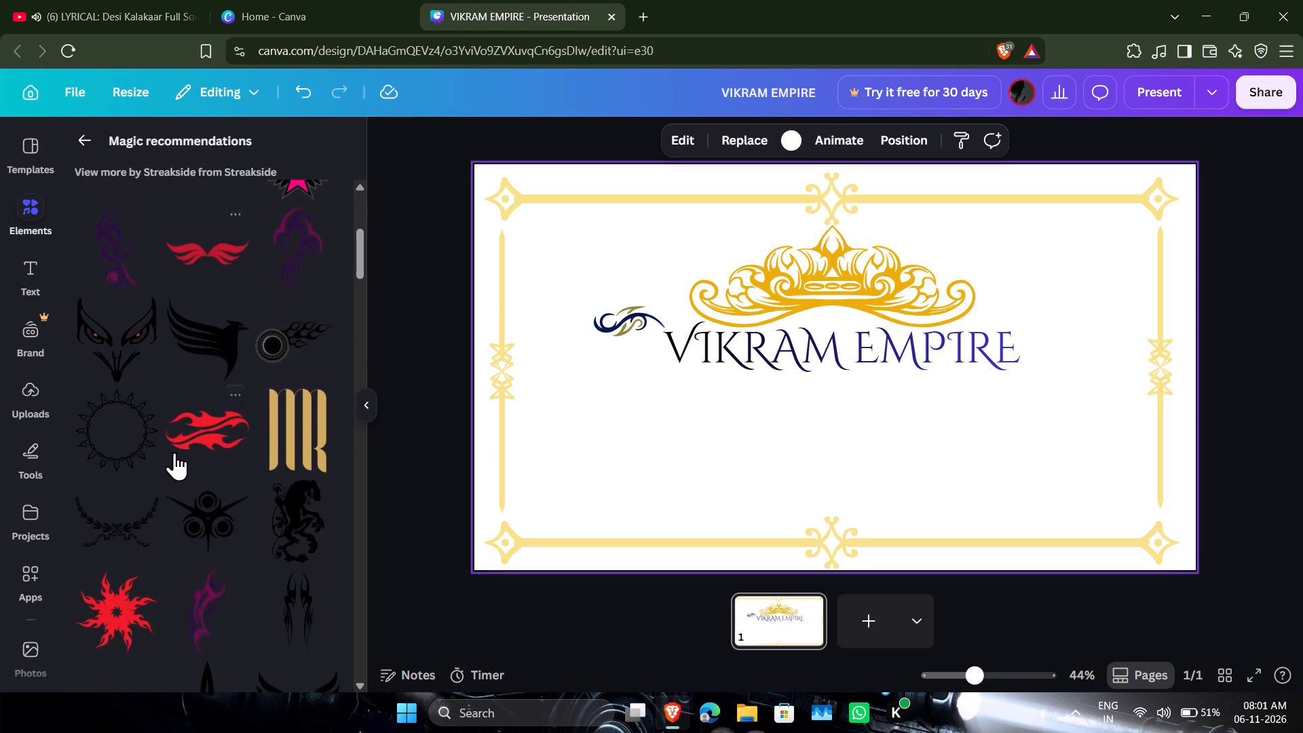
{"action": "scroll", "coordinate": [174, 452], "scroll_direction": "down", "scroll_amount": 4}
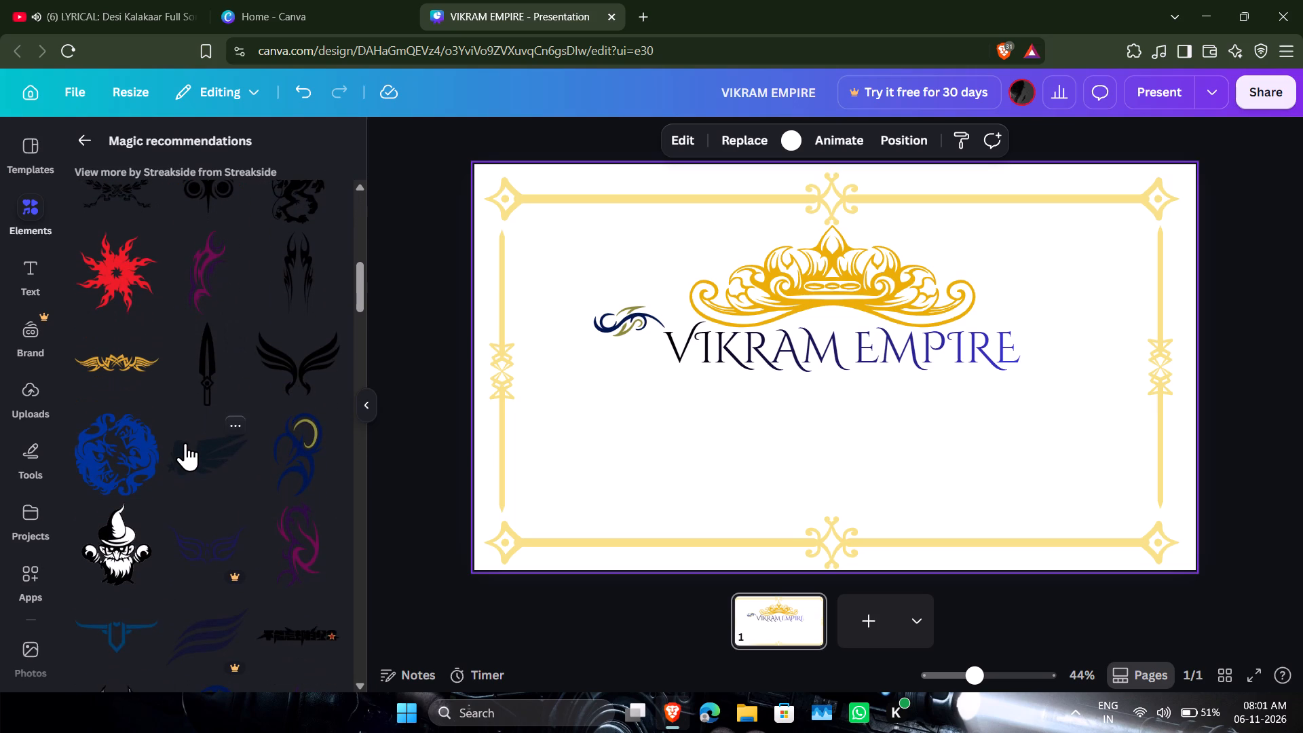
{"action": "scroll", "coordinate": [180, 486], "scroll_direction": "down", "scroll_amount": 3}
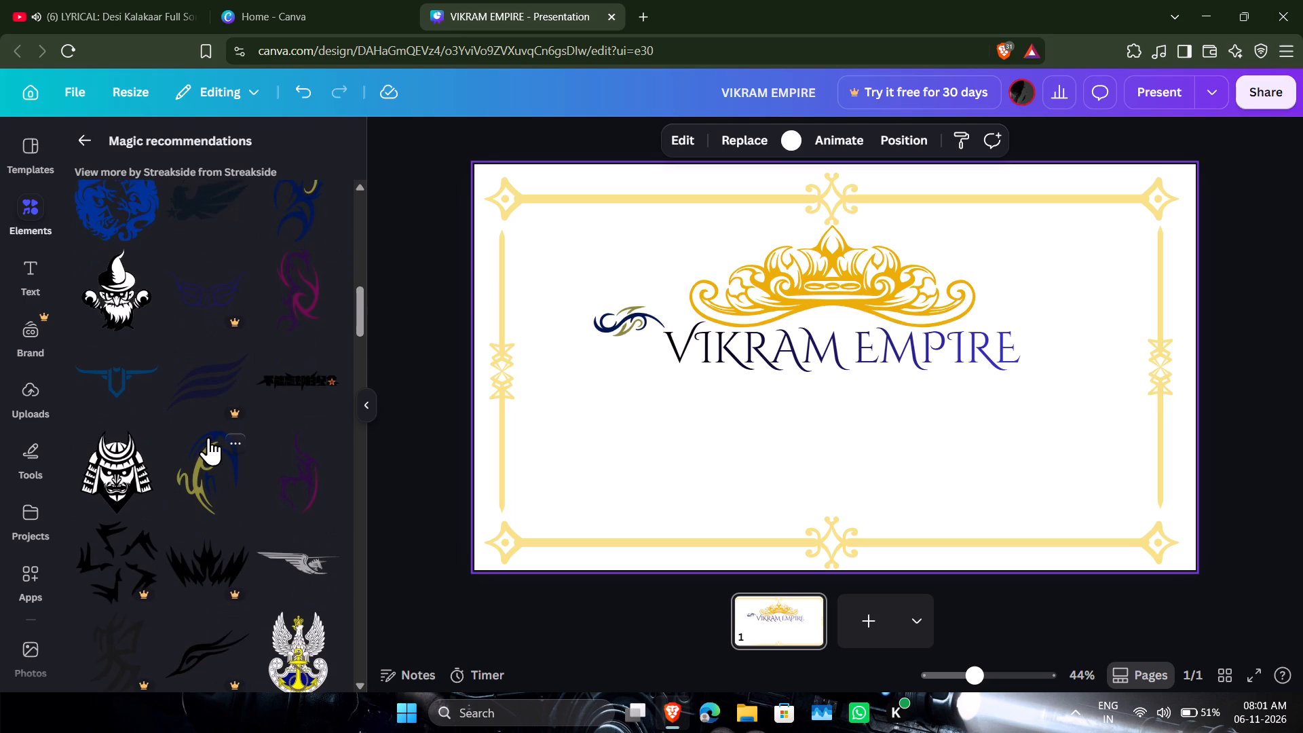
{"action": "scroll", "coordinate": [208, 437], "scroll_direction": "down", "scroll_amount": 7}
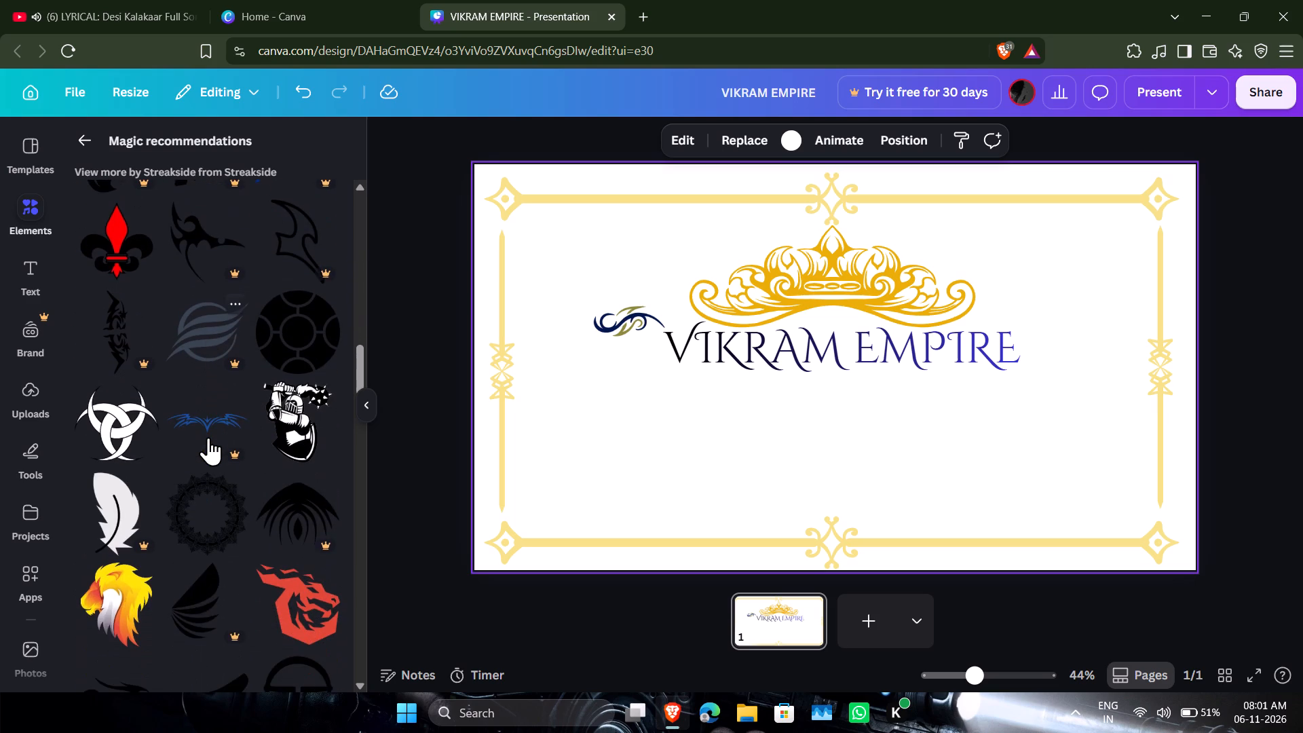
{"action": "scroll", "coordinate": [208, 437], "scroll_direction": "down", "scroll_amount": 5}
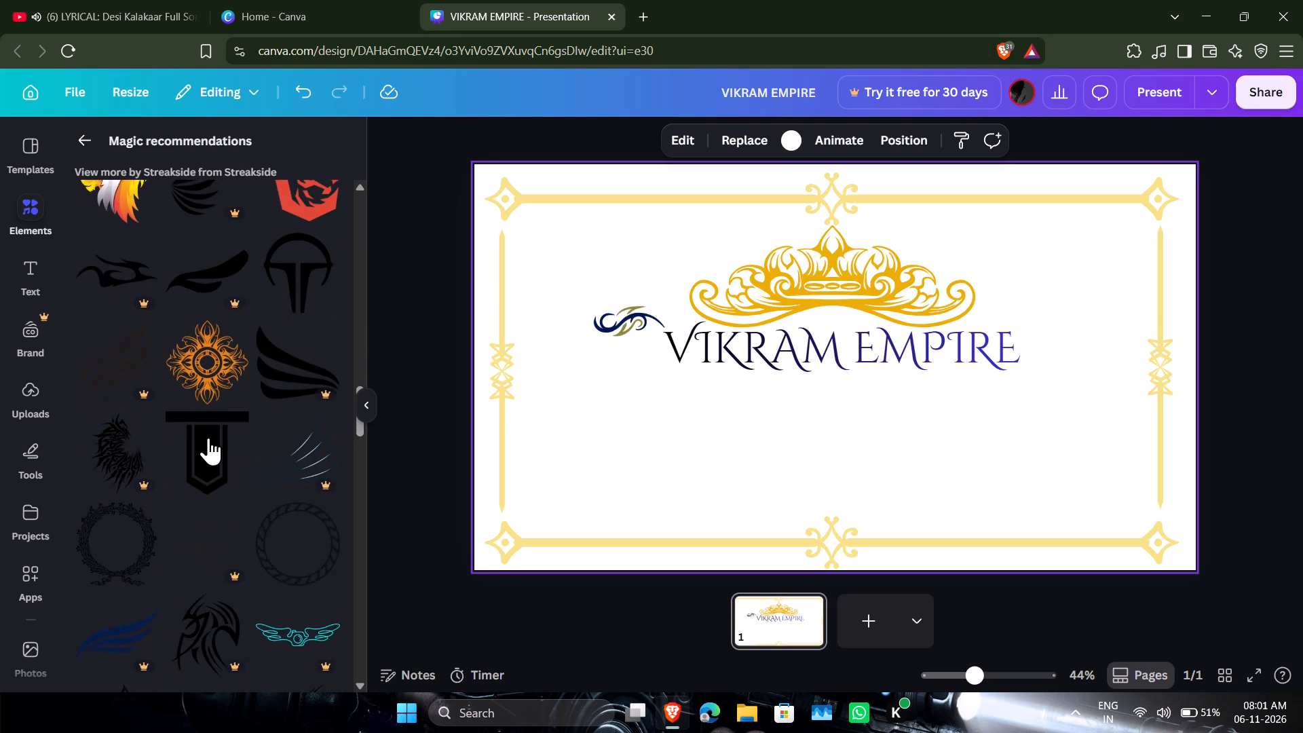
{"action": "scroll", "coordinate": [208, 437], "scroll_direction": "down", "scroll_amount": 7}
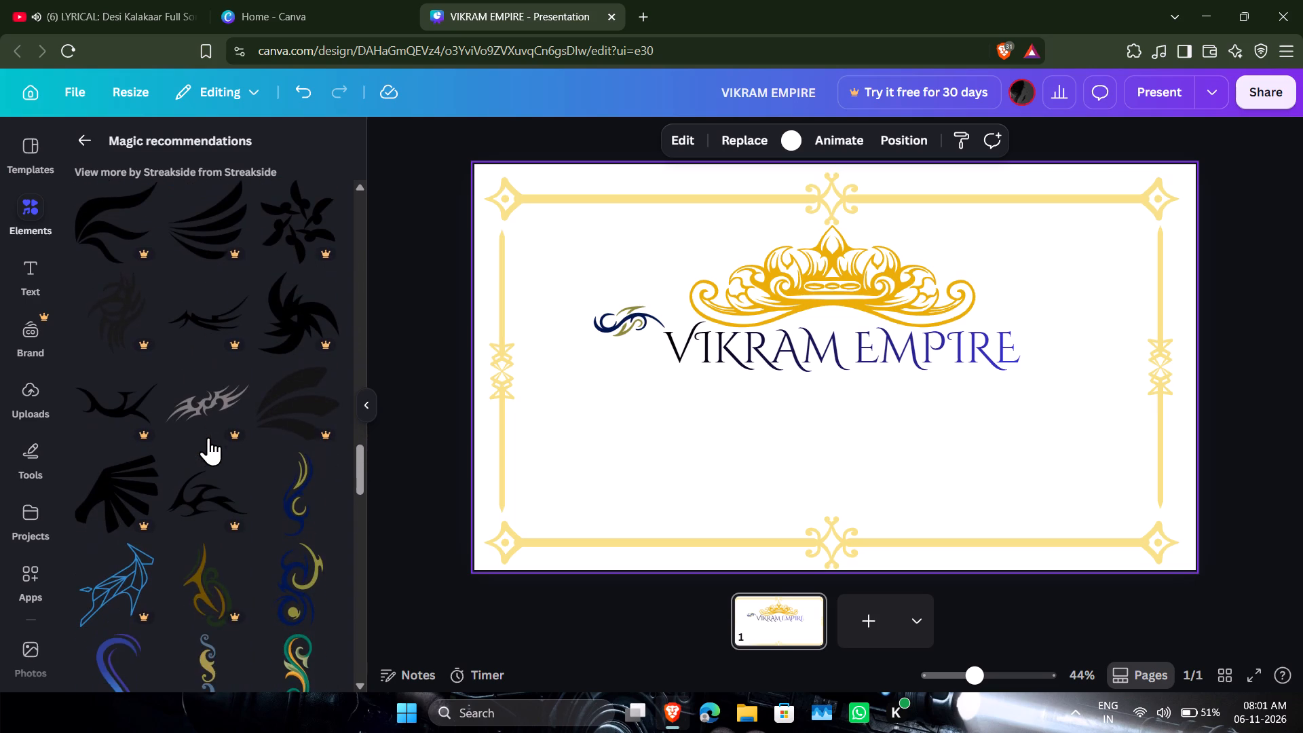
{"action": "scroll", "coordinate": [208, 437], "scroll_direction": "down", "scroll_amount": 1}
{"action": "left_click_drag", "start_coordinate": [301, 410], "coordinate": [586, 457]}
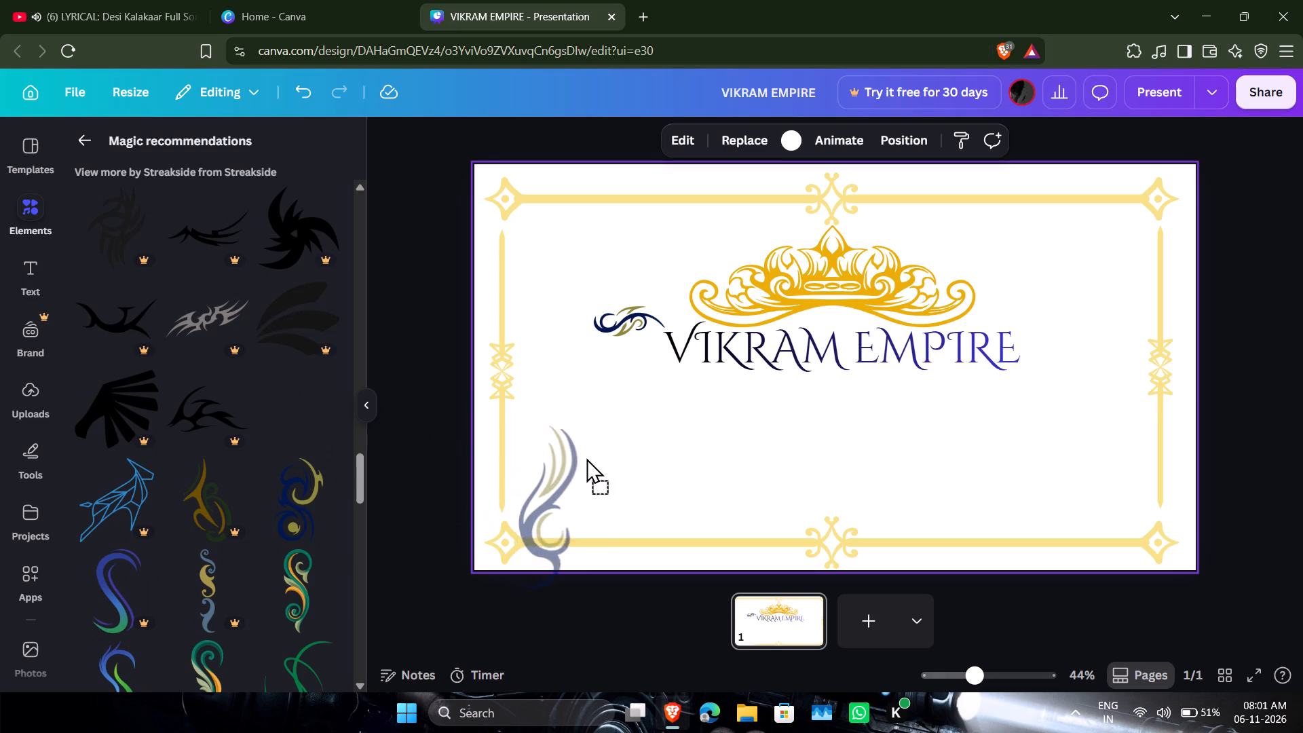
{"action": "left_click_drag", "start_coordinate": [586, 457], "coordinate": [635, 396]}
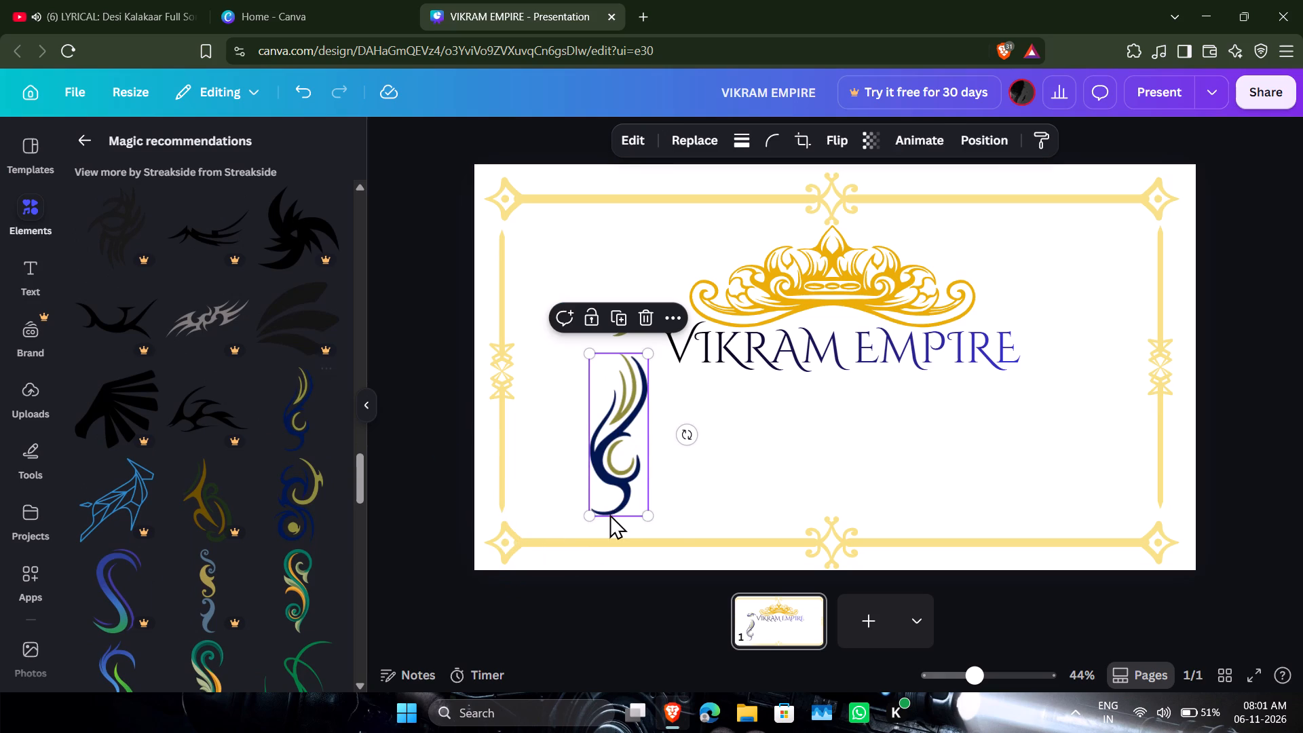
Shrink the second swirl to about the first swirl's size and rotate it to nearly horizontal.
{"action": "left_click_drag", "start_coordinate": [650, 515], "coordinate": [628, 395]}
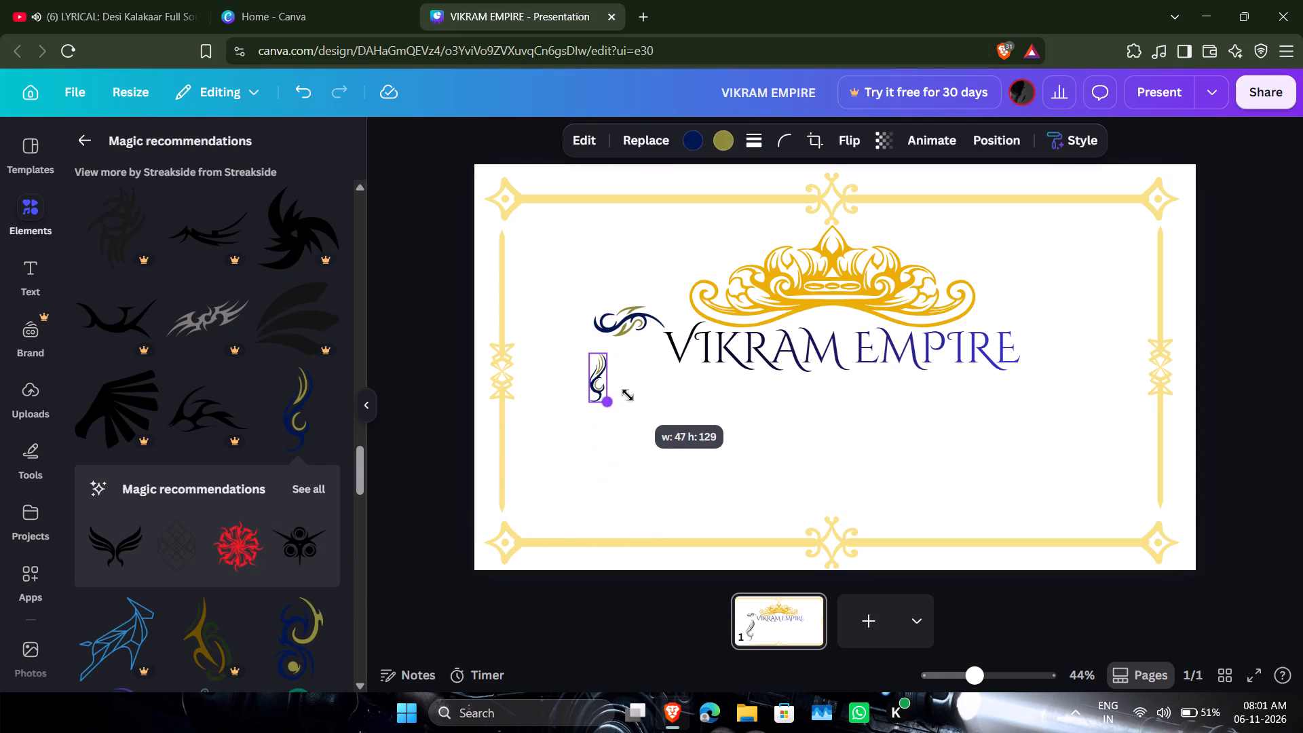
{"action": "left_click_drag", "start_coordinate": [628, 395], "coordinate": [640, 423]}
{"action": "left_click_drag", "start_coordinate": [590, 464], "coordinate": [630, 444]}
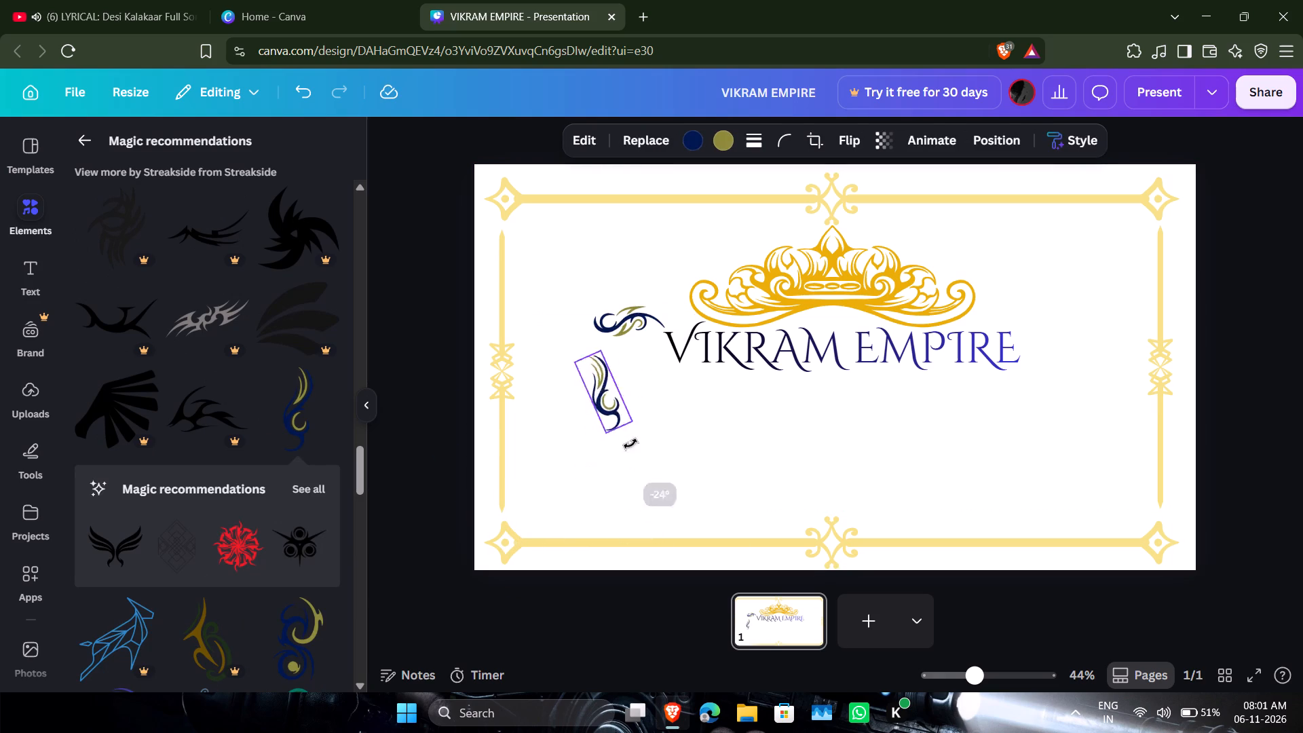
{"action": "left_click_drag", "start_coordinate": [630, 444], "coordinate": [684, 403]}
Move the second swirl just past the final E of EMPIRE, level with the first swirl.
{"action": "left_click_drag", "start_coordinate": [616, 443], "coordinate": [632, 374]}
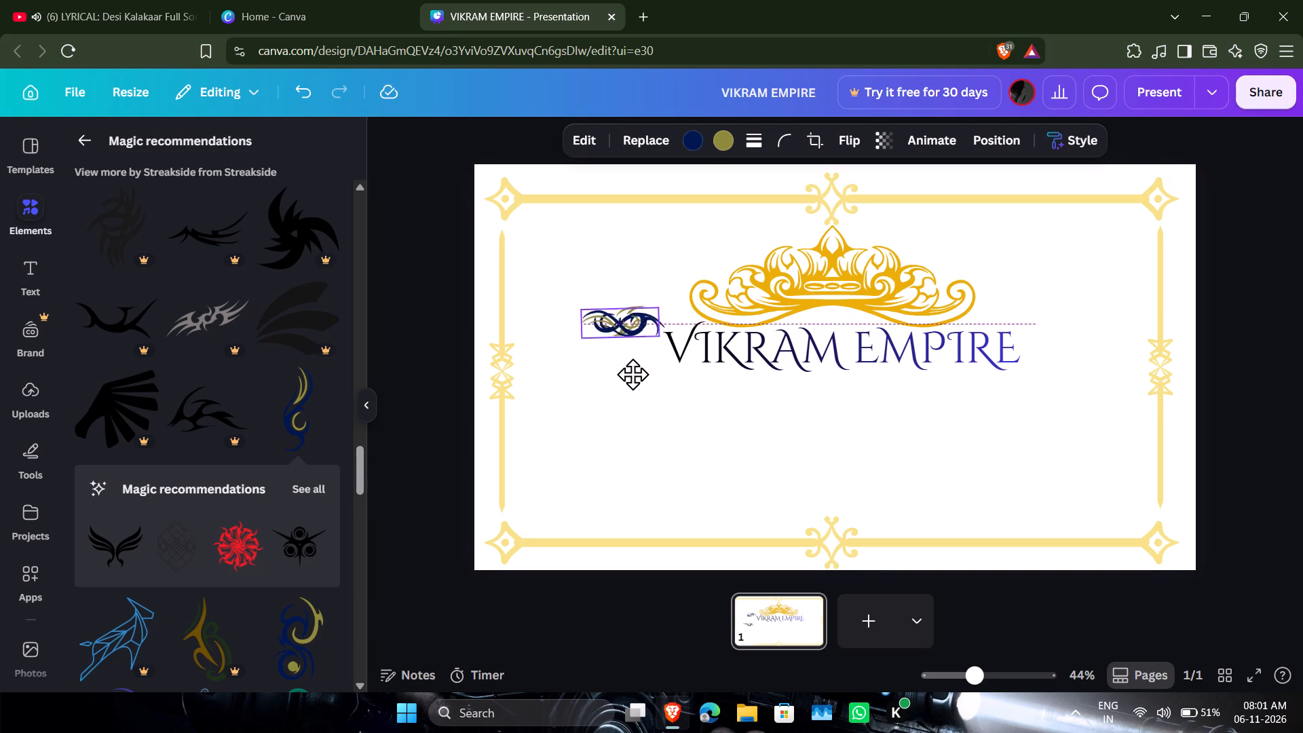
{"action": "left_click_drag", "start_coordinate": [632, 374], "coordinate": [1106, 391]}
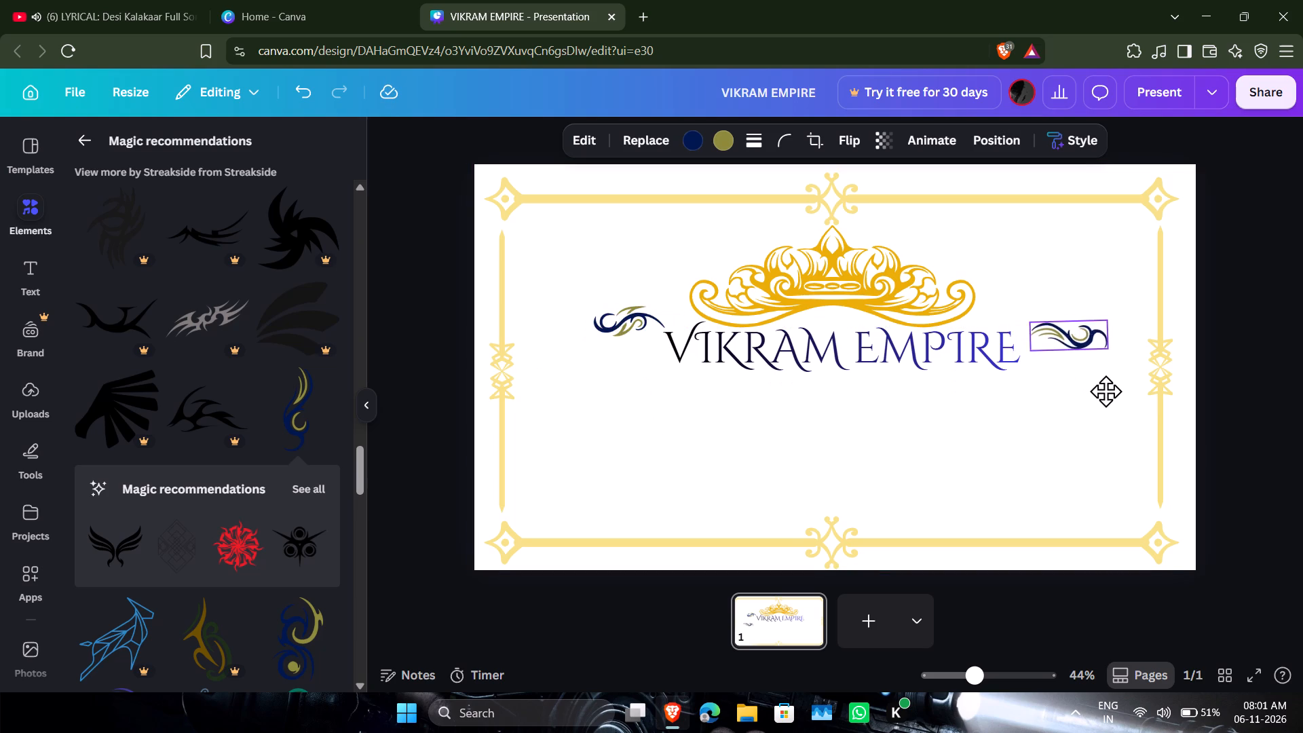
{"action": "left_click_drag", "start_coordinate": [1106, 391], "coordinate": [1064, 388]}
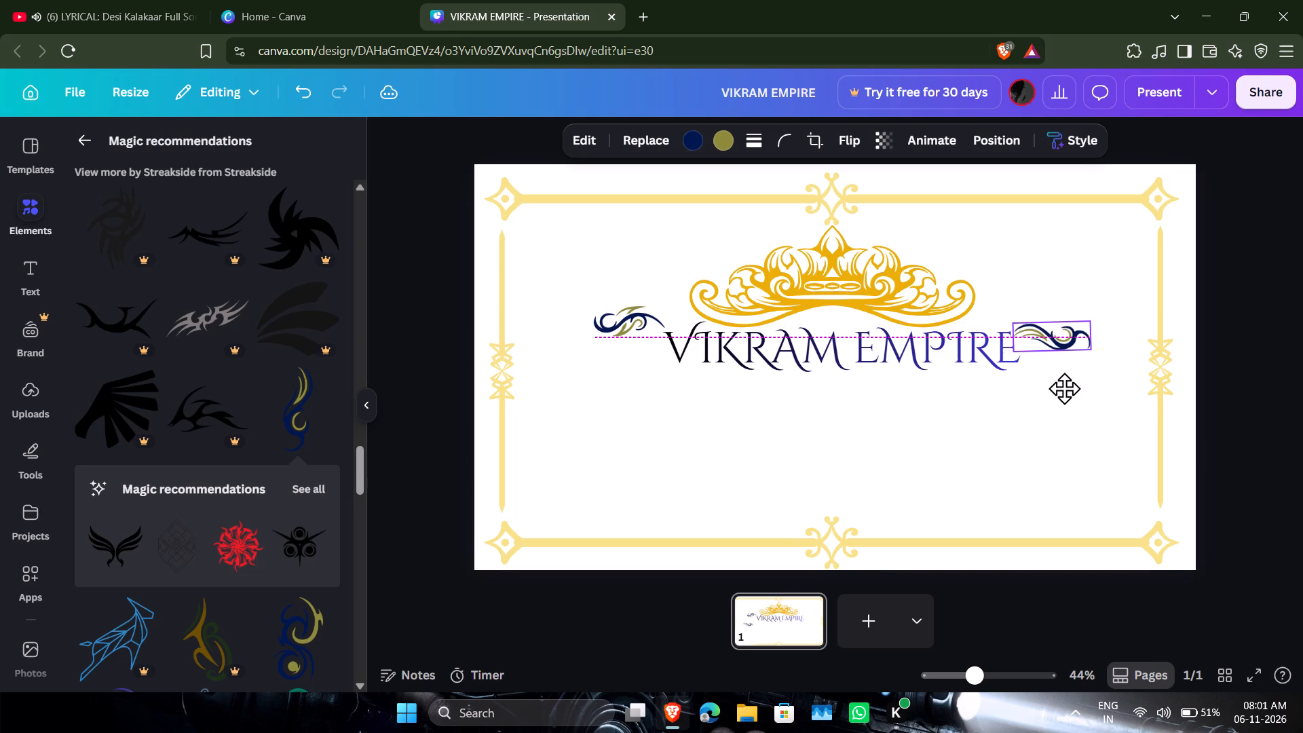
{"action": "left_click_drag", "start_coordinate": [1064, 388], "coordinate": [1063, 381]}
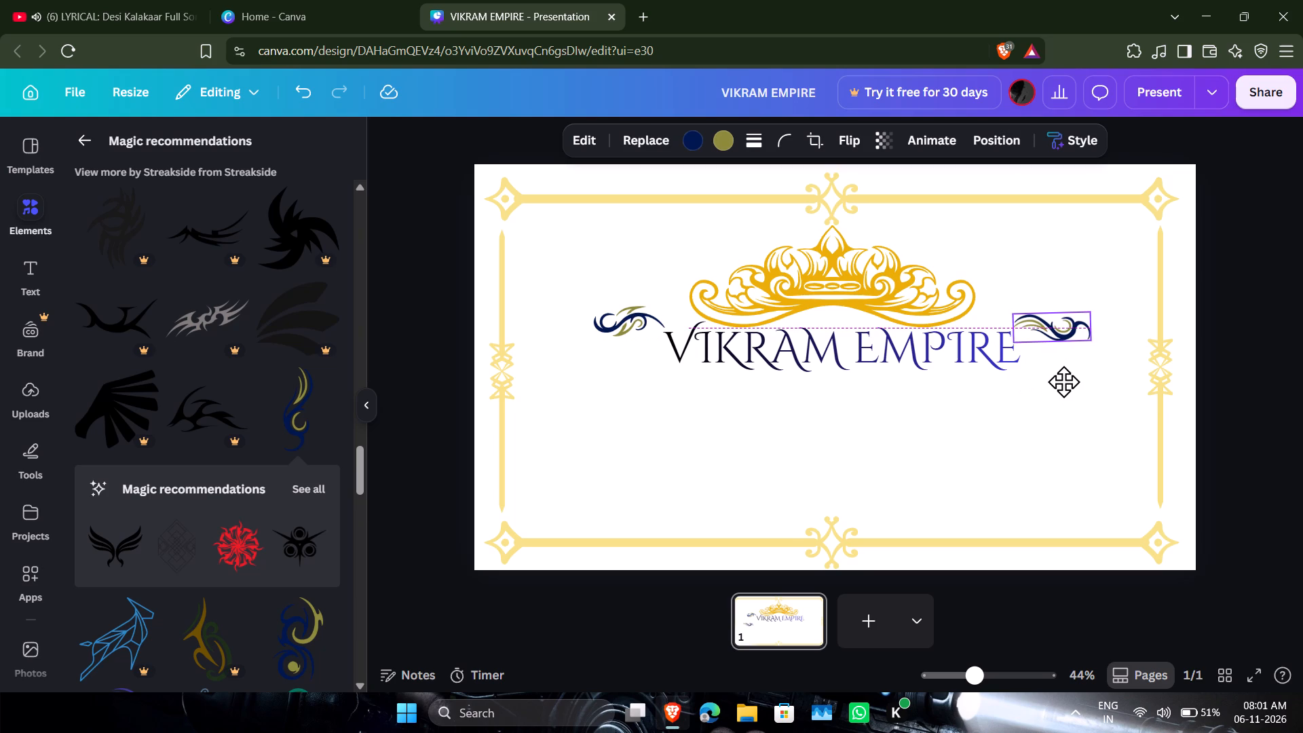
{"action": "left_click_drag", "start_coordinate": [1063, 381], "coordinate": [1050, 380]}
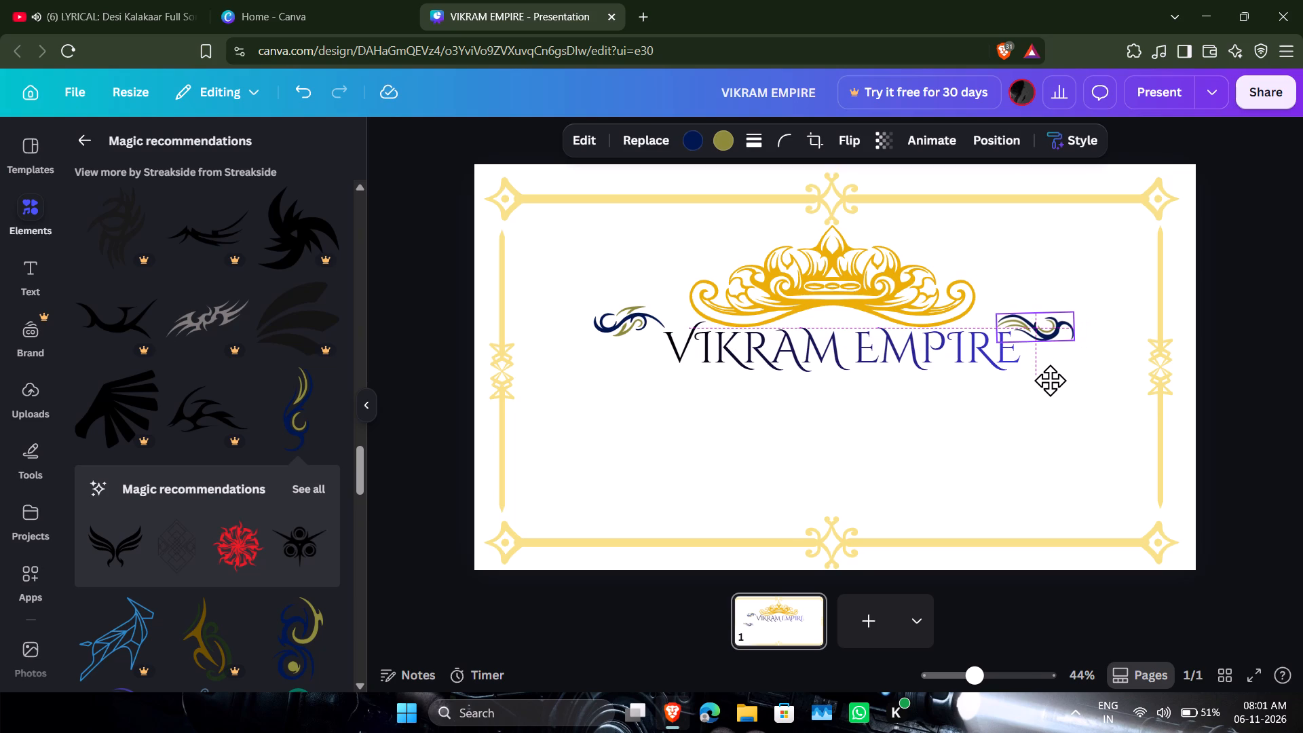
{"action": "left_click_drag", "start_coordinate": [1050, 380], "coordinate": [1049, 373]}
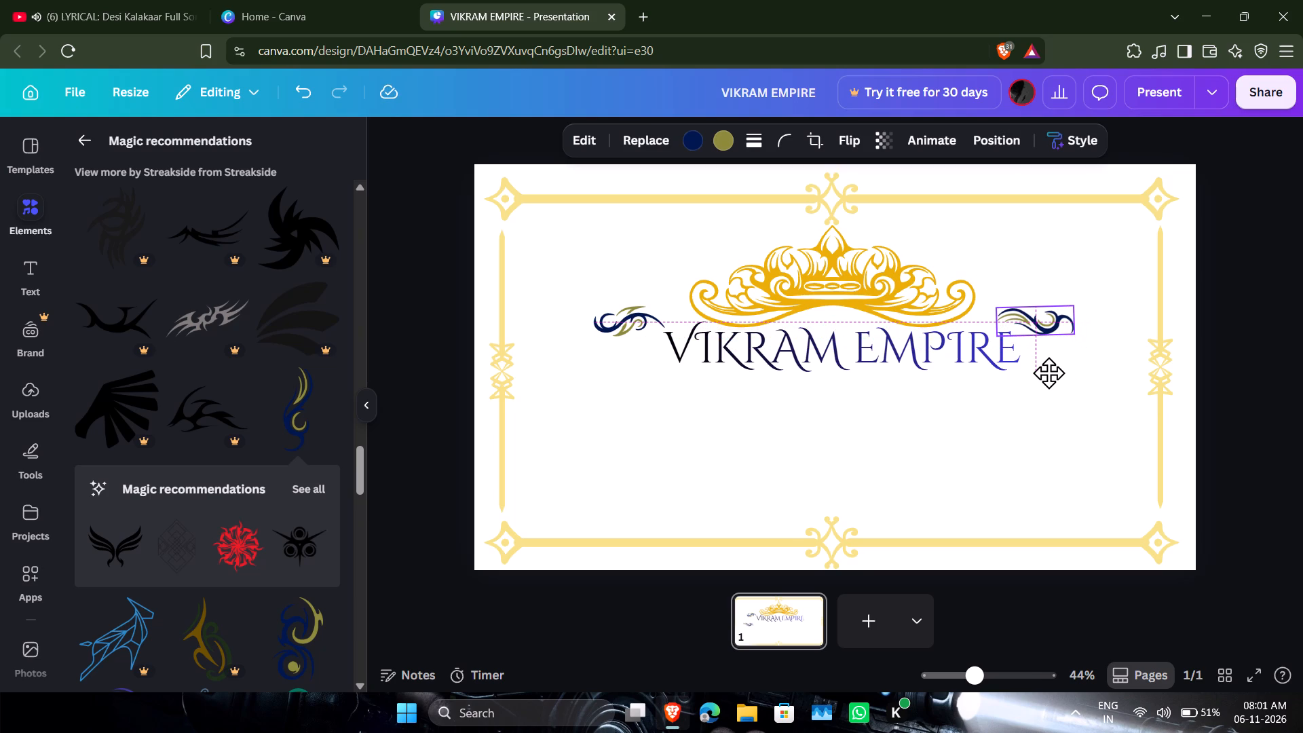
{"action": "left_click_drag", "start_coordinate": [1049, 373], "coordinate": [1062, 372]}
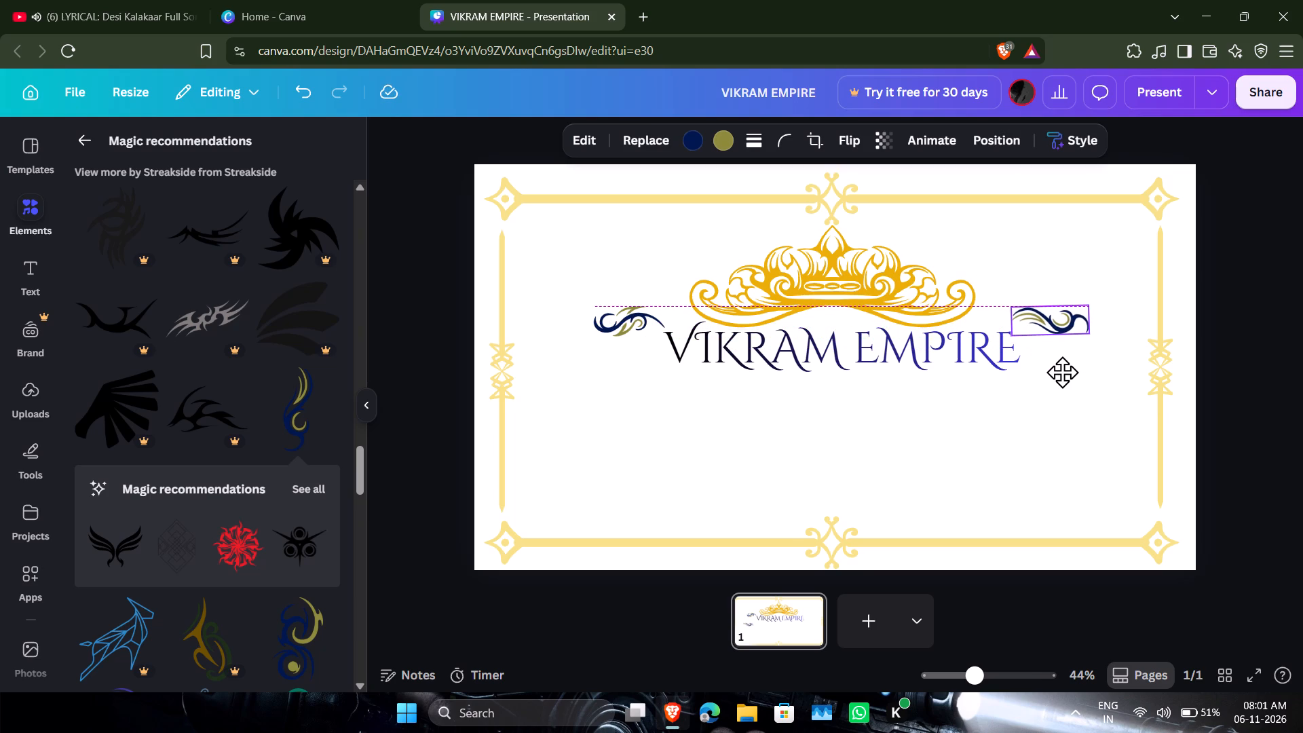
{"action": "left_click_drag", "start_coordinate": [1062, 372], "coordinate": [1064, 371]}
{"action": "left_click", "coordinate": [1002, 436]}
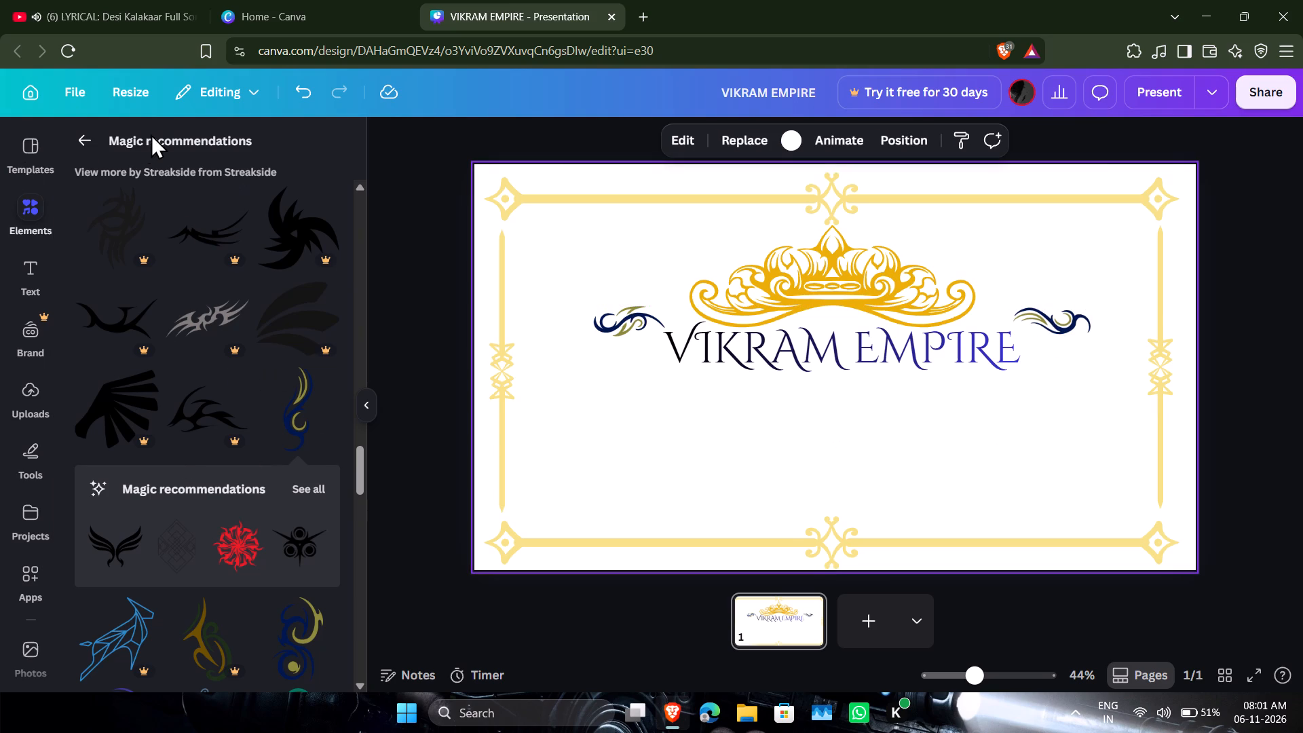
Browse the recently used elements for another ornament to decorate the area around the crown and heading.
{"action": "left_click", "coordinate": [95, 131]}
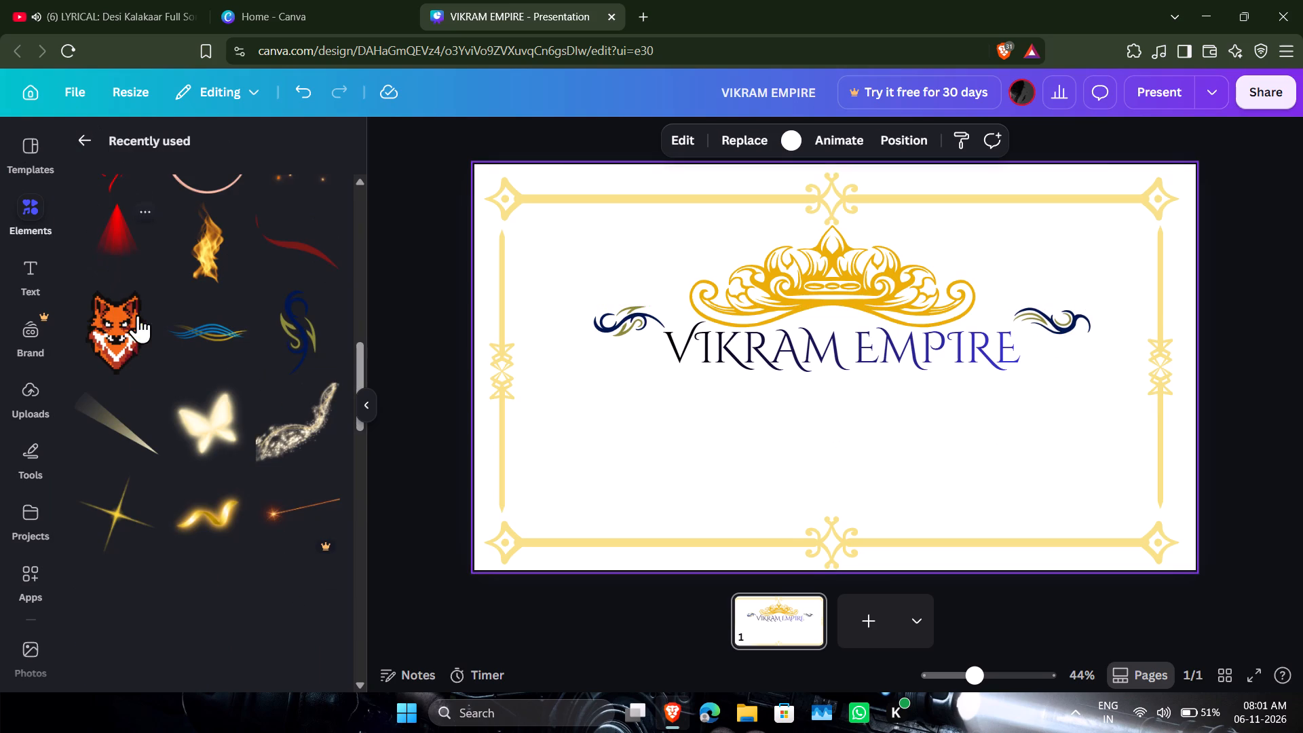
{"action": "scroll", "coordinate": [140, 378], "scroll_direction": "up", "scroll_amount": 7}
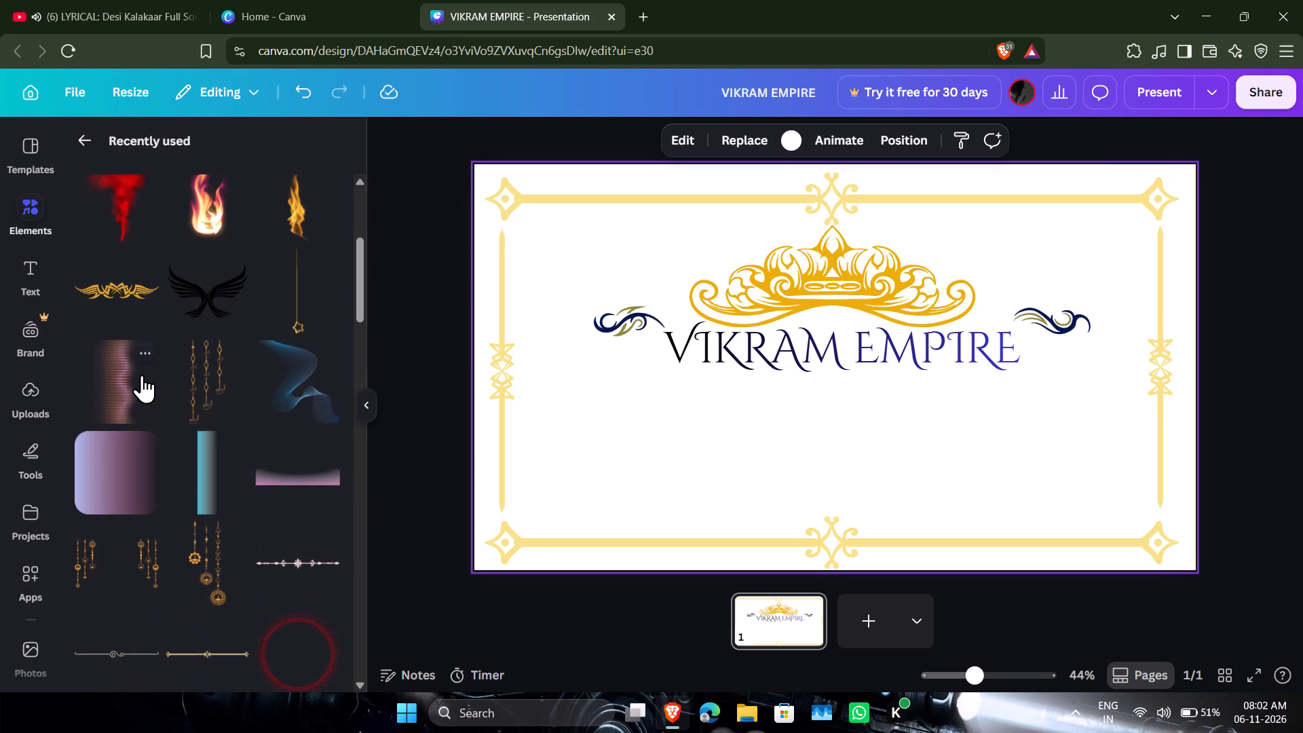
{"action": "scroll", "coordinate": [145, 371], "scroll_direction": "up", "scroll_amount": 7}
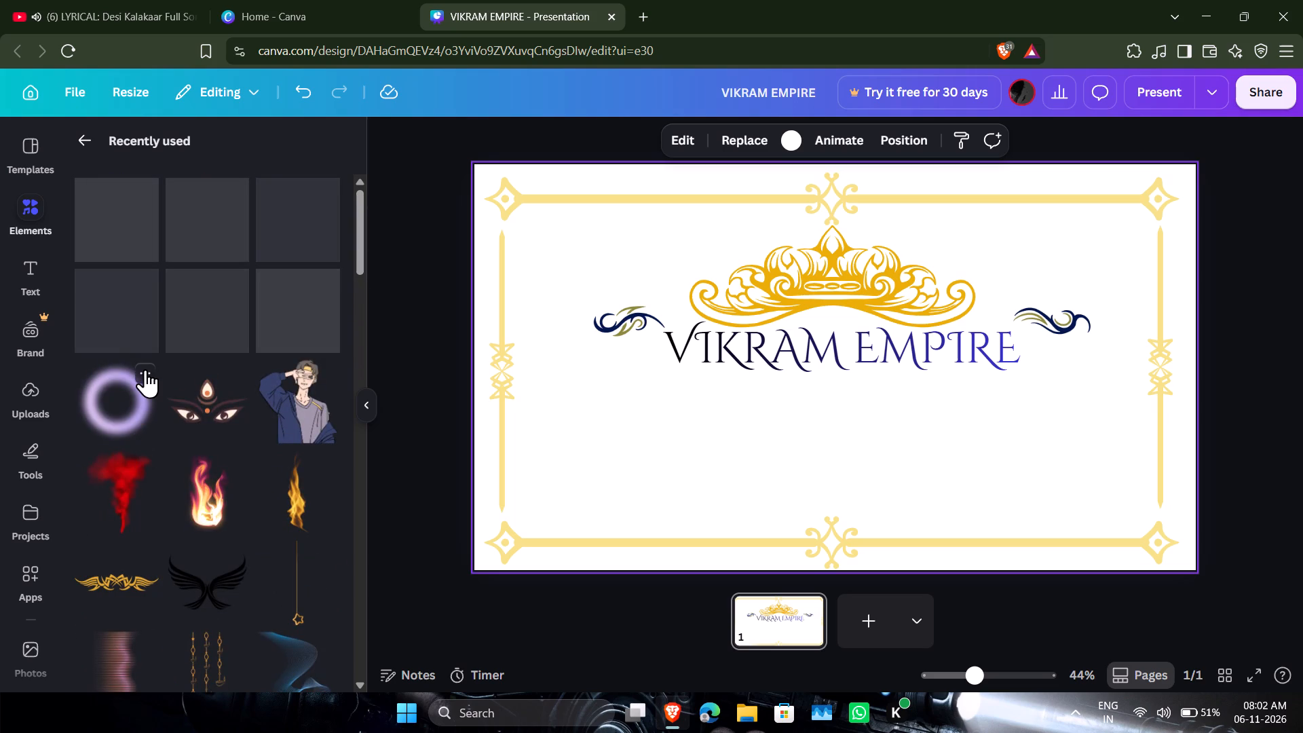
{"action": "scroll", "coordinate": [151, 362], "scroll_direction": "up", "scroll_amount": 5}
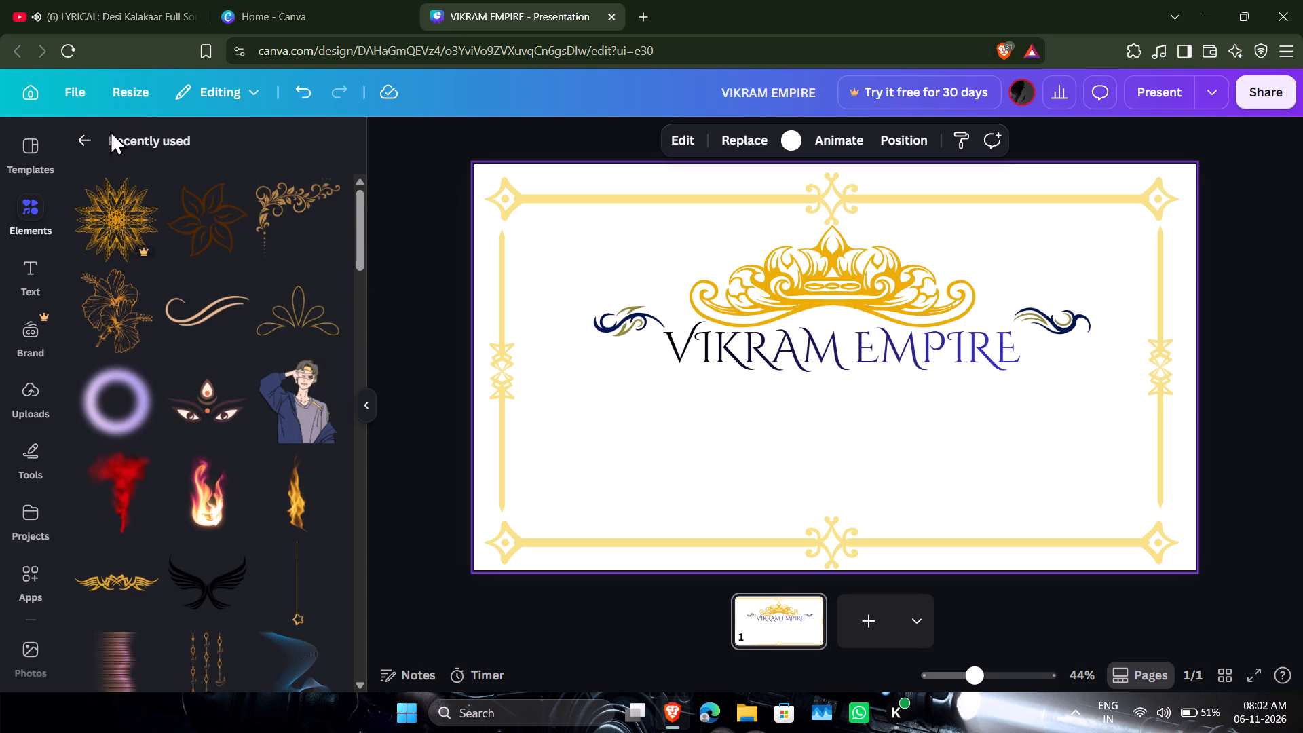
{"action": "left_click", "coordinate": [100, 145]}
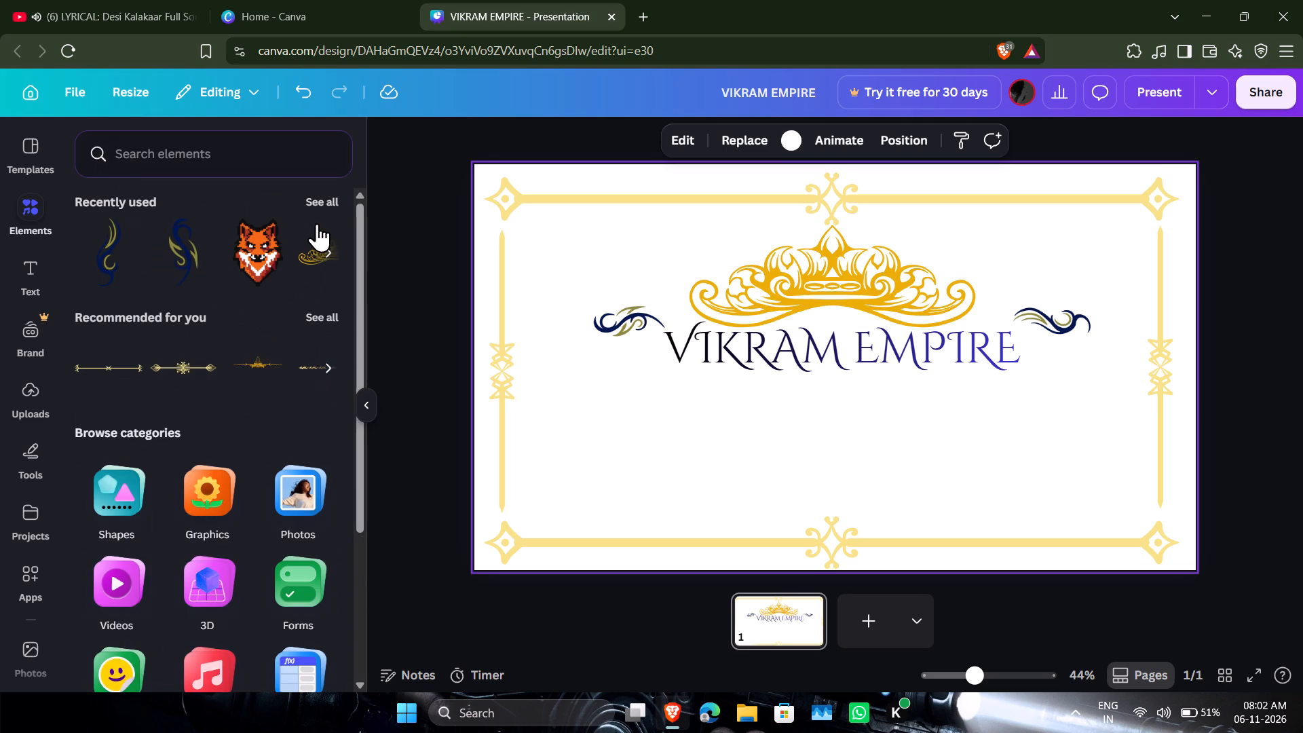
{"action": "left_click", "coordinate": [326, 204]}
{"action": "scroll", "coordinate": [170, 429], "scroll_direction": "down", "scroll_amount": 2}
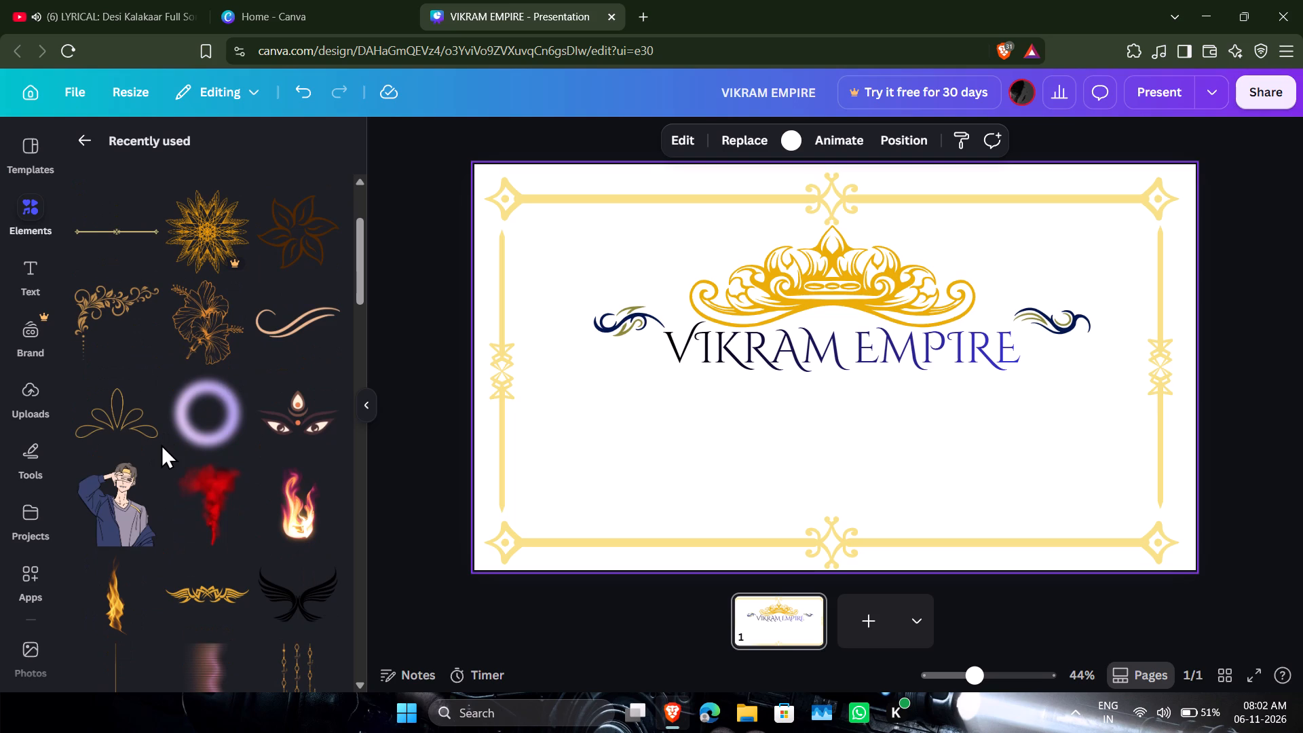
{"action": "scroll", "coordinate": [174, 456], "scroll_direction": "down", "scroll_amount": 4}
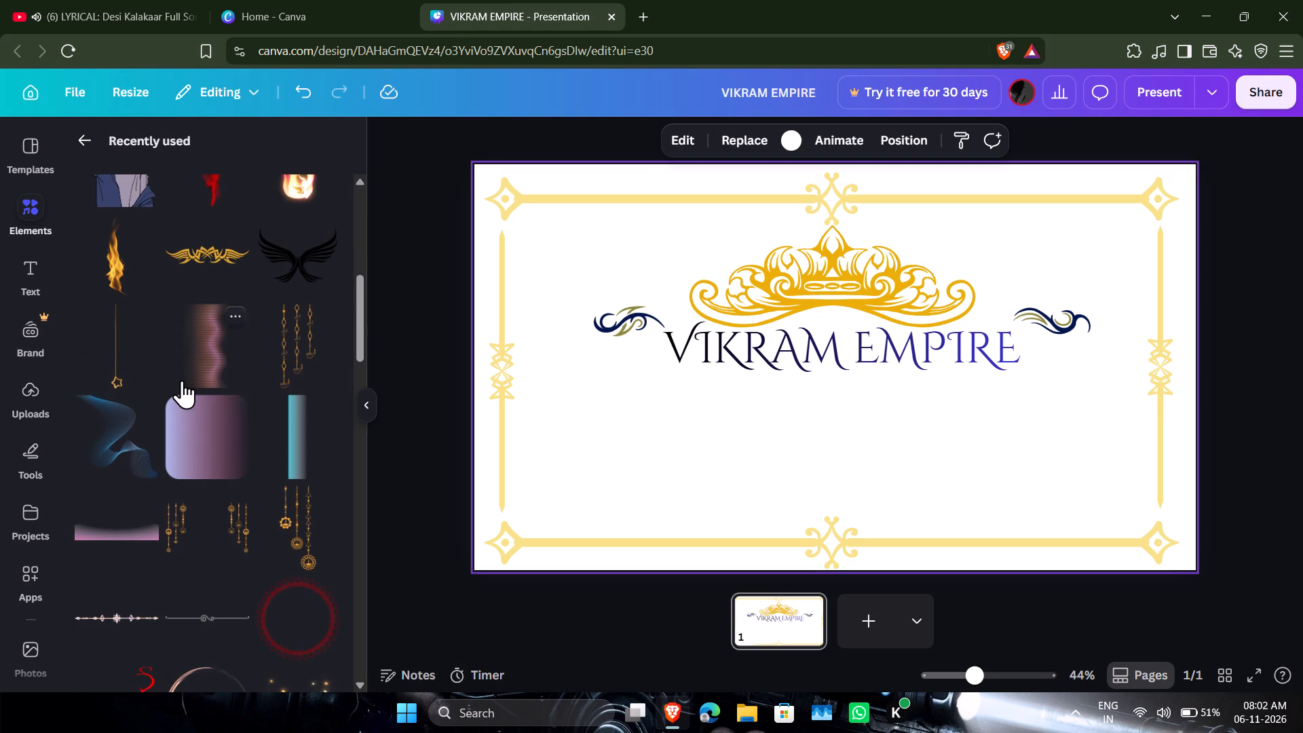
{"action": "scroll", "coordinate": [182, 380], "scroll_direction": "down", "scroll_amount": 5}
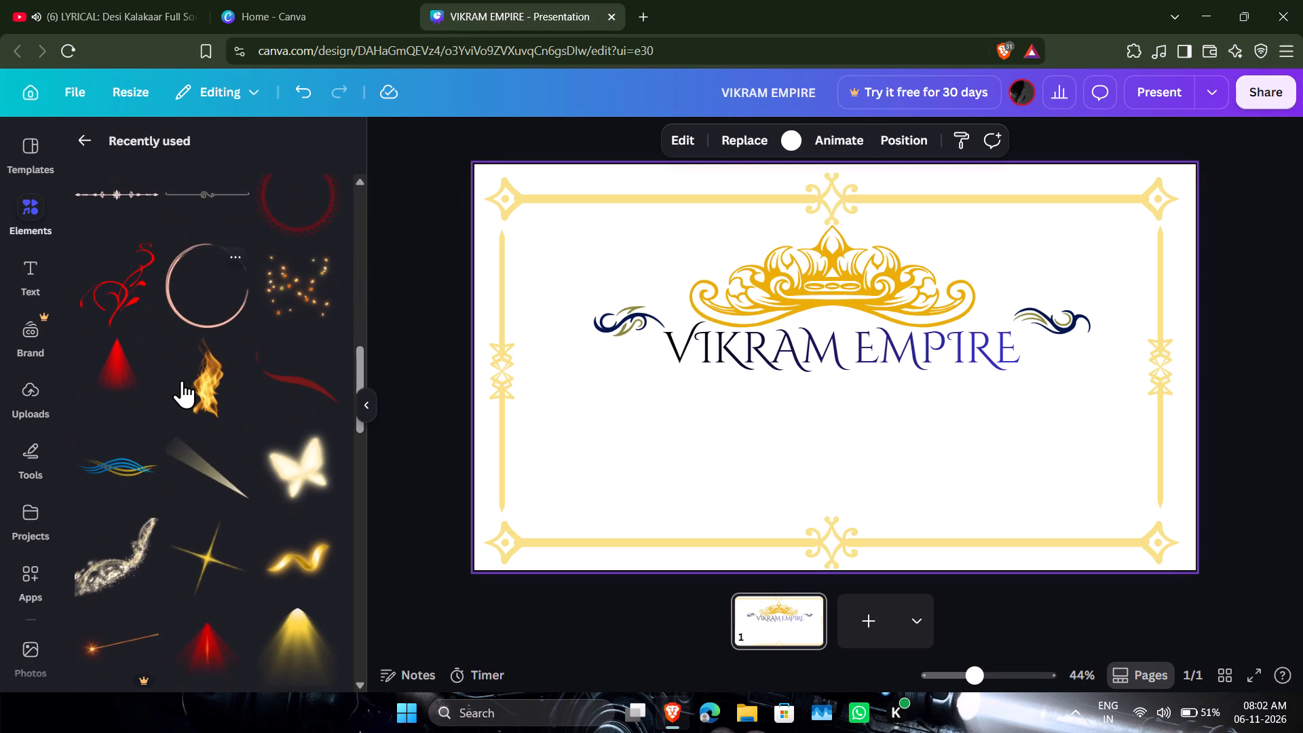
Add the red floral flourish from the recently used elements, shrink it and place it beside the crown, above the swirl before VIKRAM.
{"action": "left_click_drag", "start_coordinate": [200, 325], "coordinate": [761, 339]}
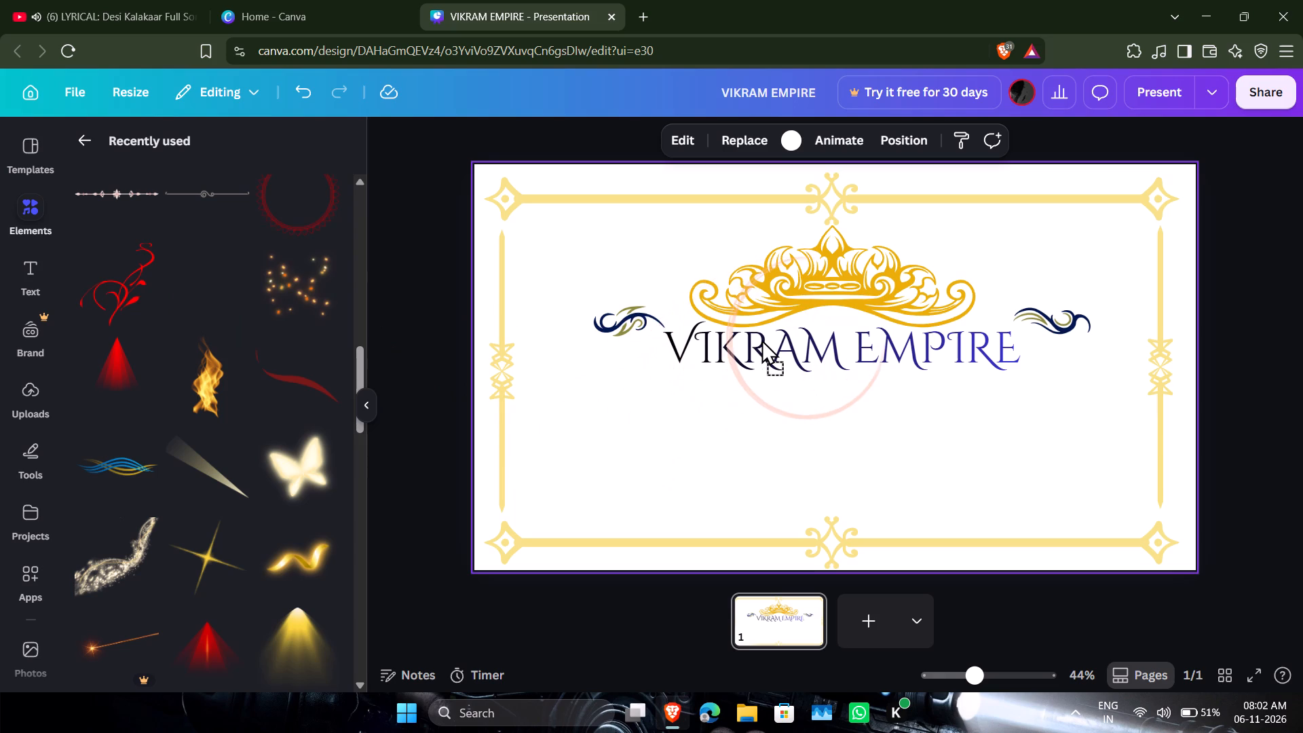
{"action": "left_click_drag", "start_coordinate": [761, 339], "coordinate": [210, 340]}
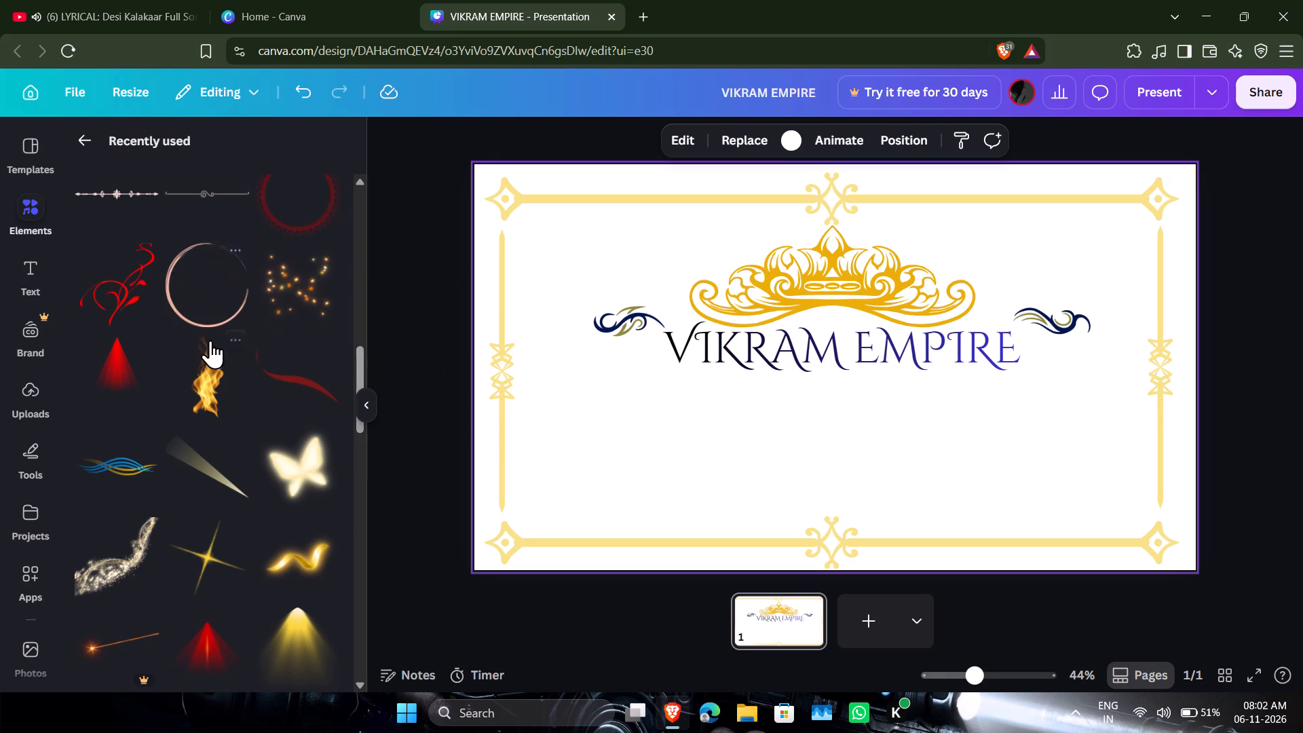
{"action": "left_click_drag", "start_coordinate": [119, 291], "coordinate": [564, 272]}
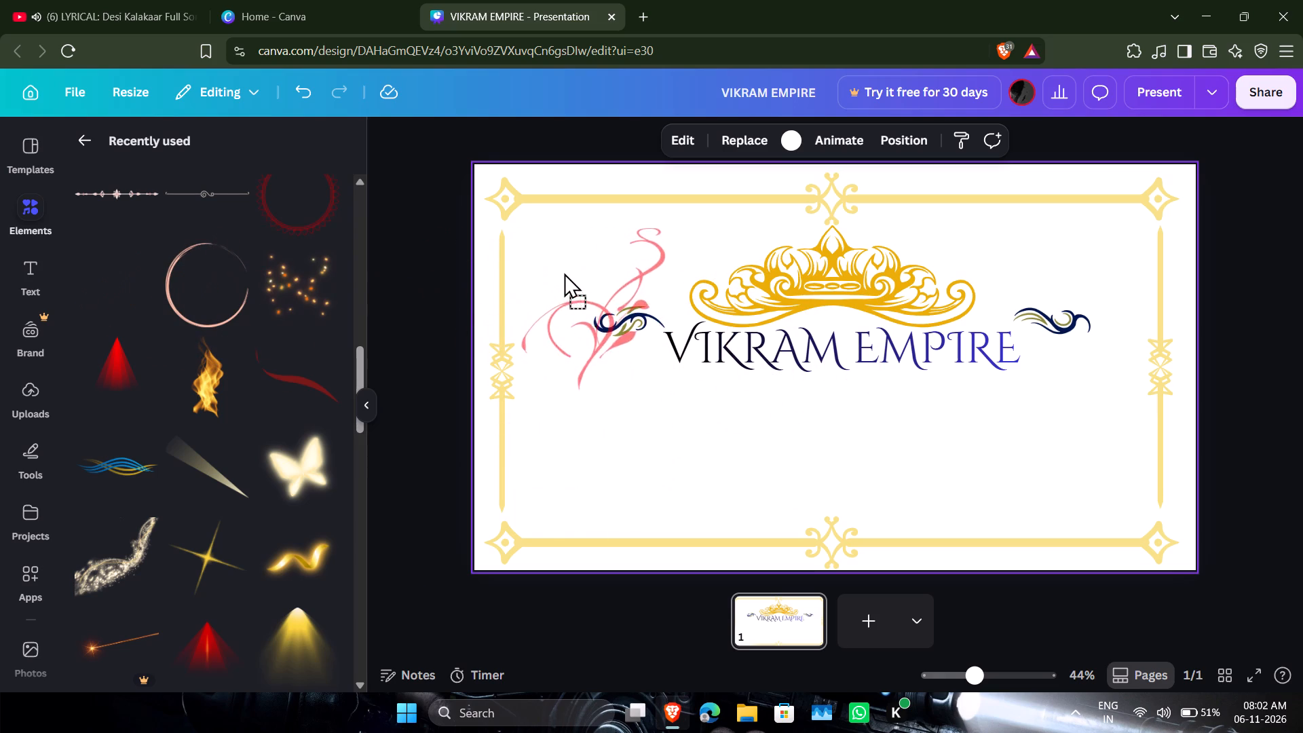
{"action": "left_click_drag", "start_coordinate": [564, 272], "coordinate": [527, 265]}
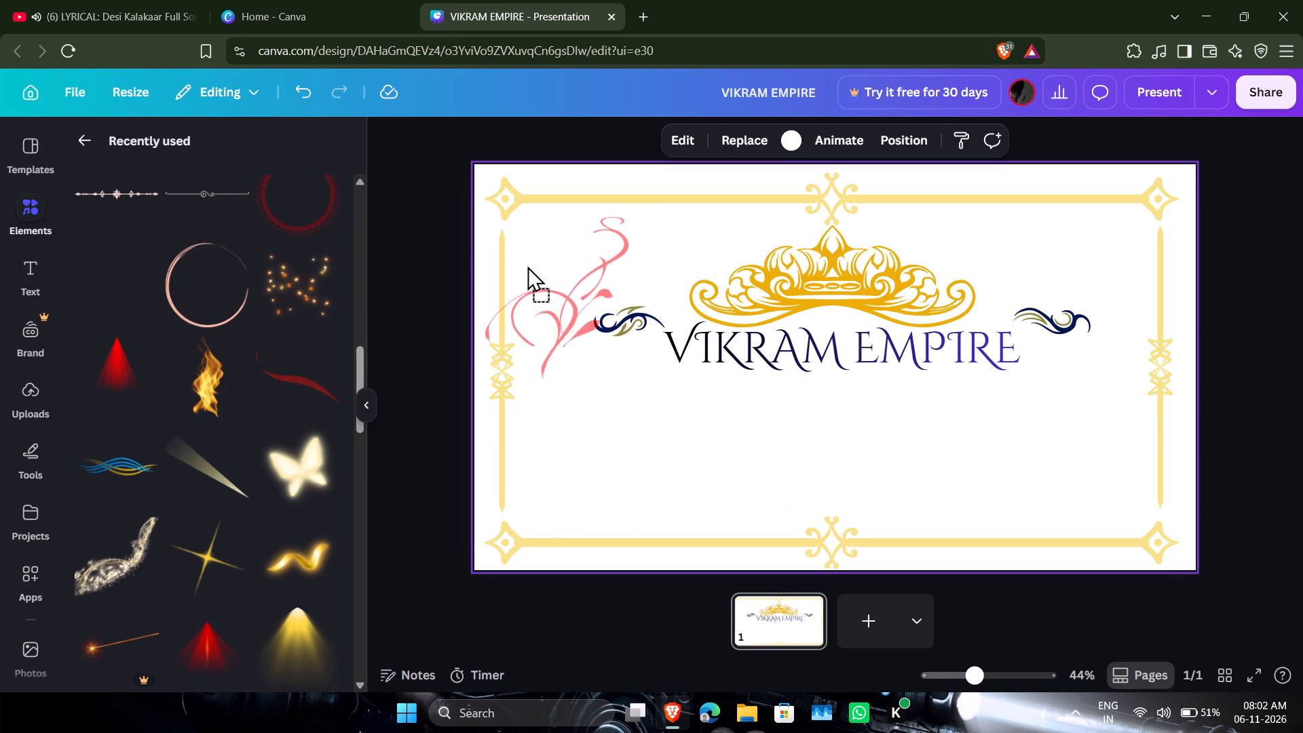
{"action": "left_click_drag", "start_coordinate": [527, 265], "coordinate": [529, 261]}
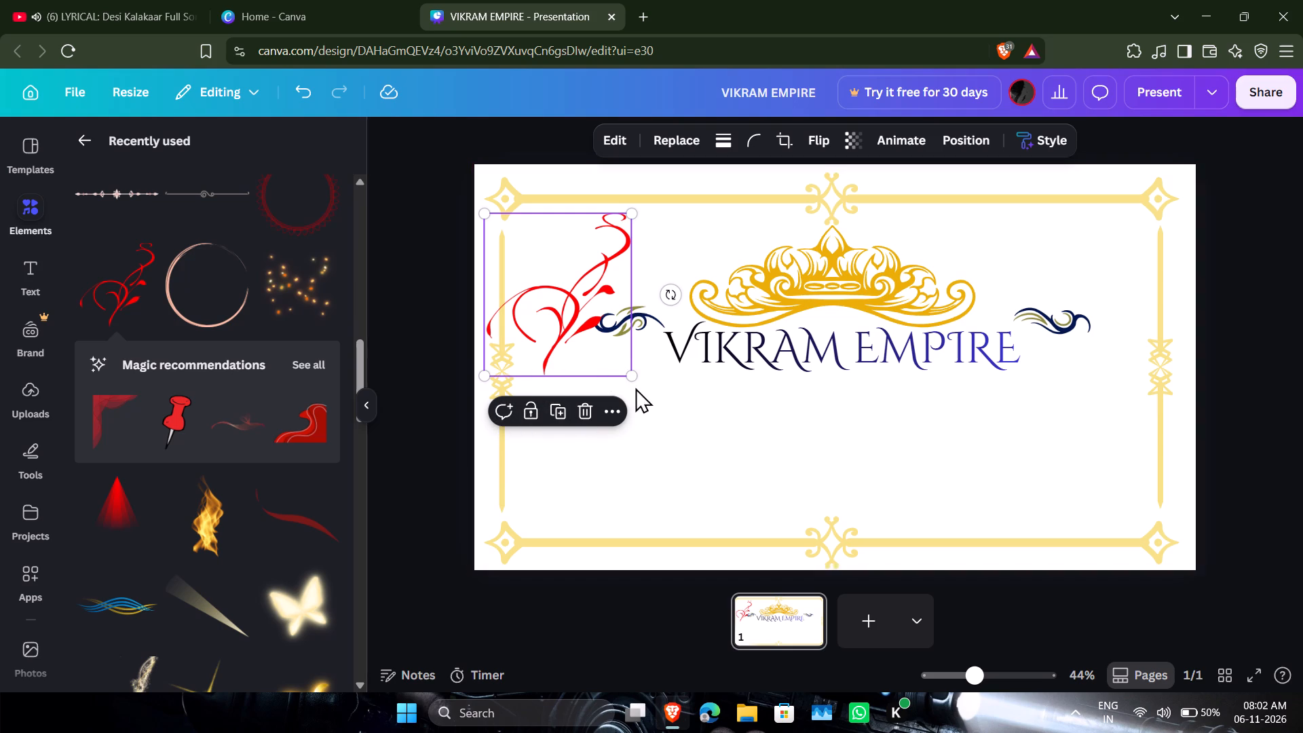
{"action": "left_click_drag", "start_coordinate": [624, 378], "coordinate": [591, 329]}
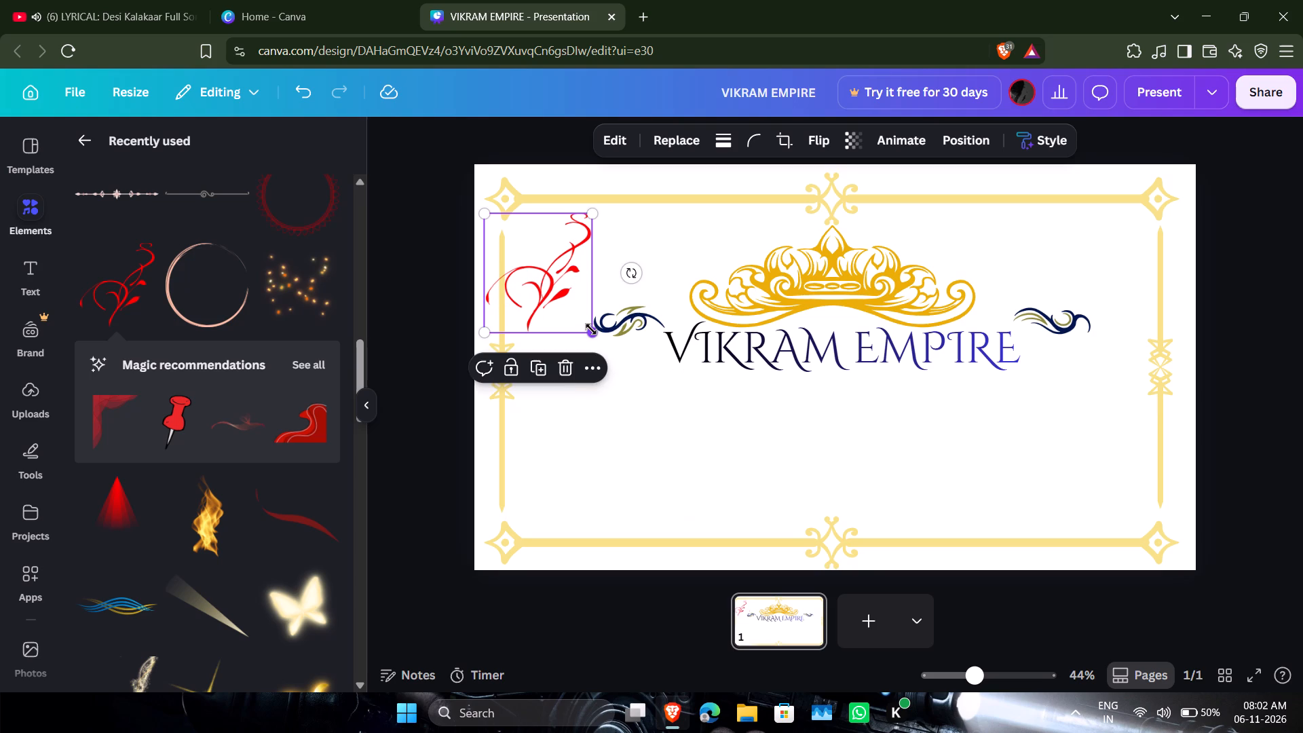
{"action": "left_click_drag", "start_coordinate": [548, 265], "coordinate": [547, 271]}
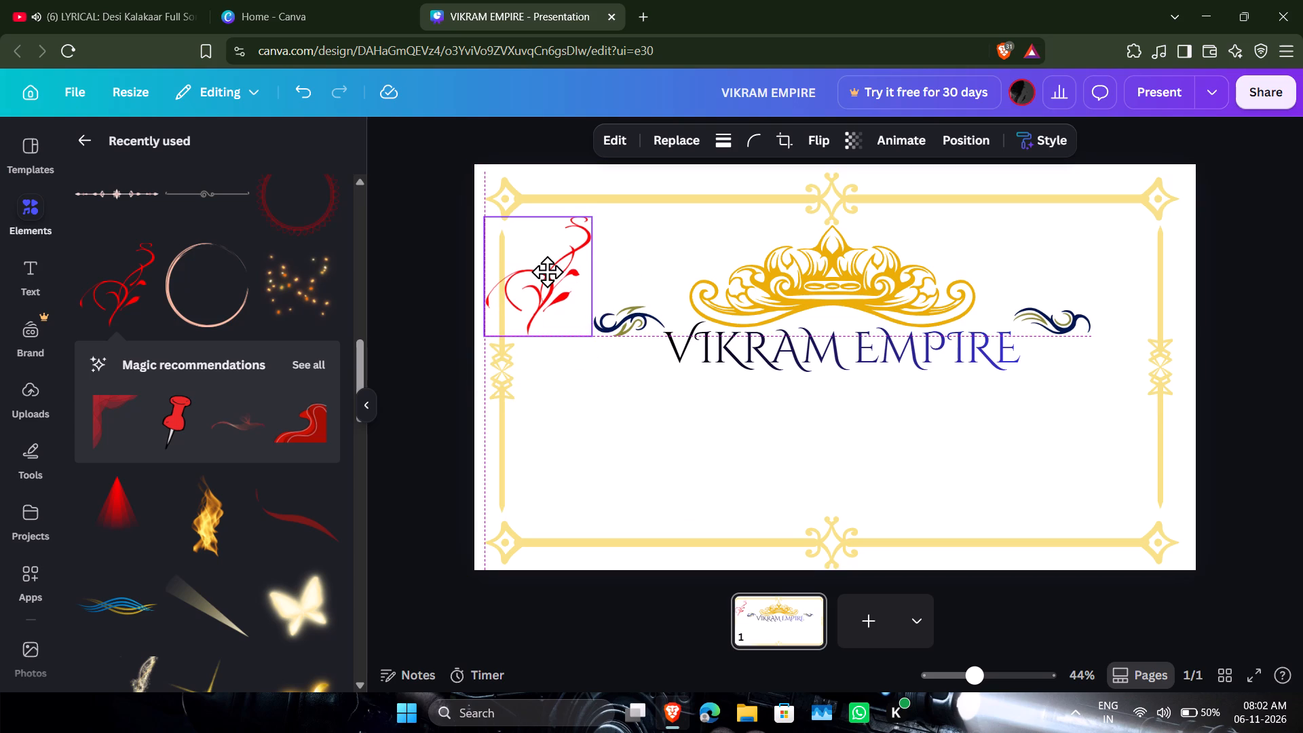
{"action": "left_click_drag", "start_coordinate": [547, 271], "coordinate": [574, 268]}
{"action": "left_click", "coordinate": [563, 443]}
Set the red flourish's transparency to 84.
{"action": "left_click", "coordinate": [573, 299]}
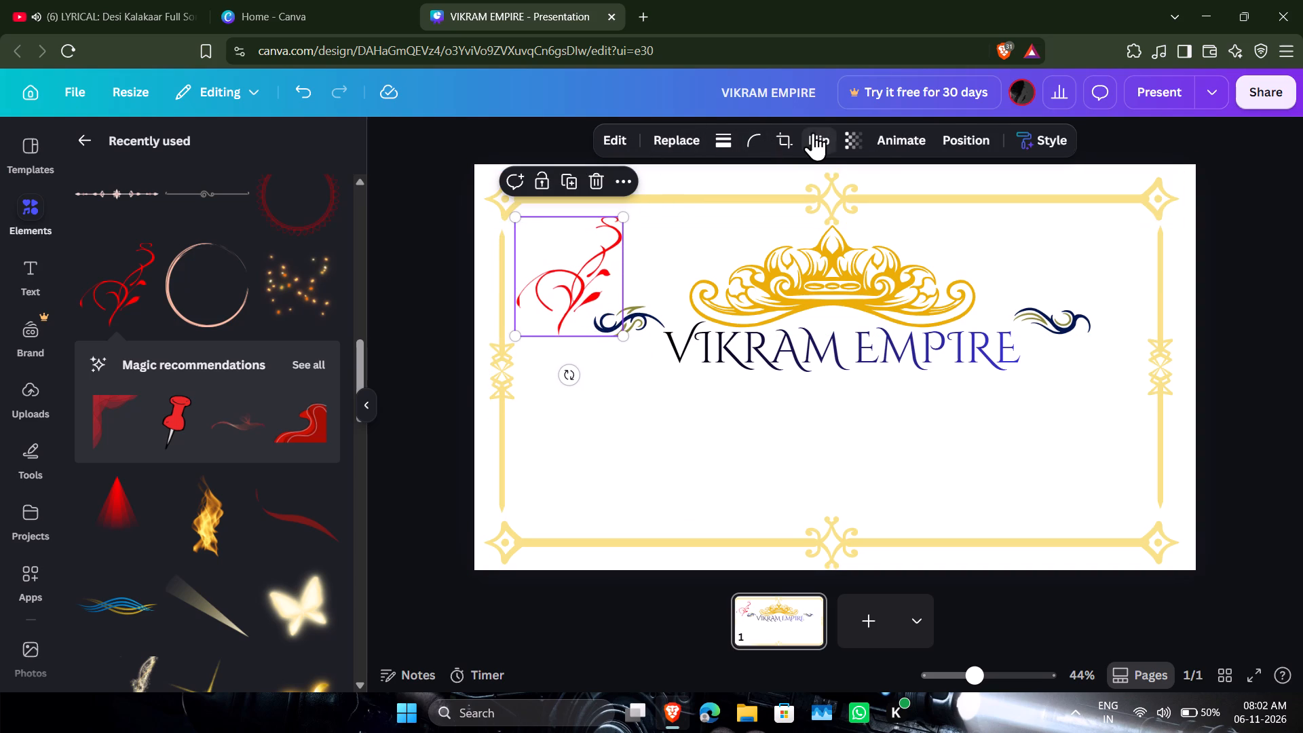
{"action": "left_click", "coordinate": [854, 142]}
{"action": "left_click_drag", "start_coordinate": [880, 214], "coordinate": [861, 228]}
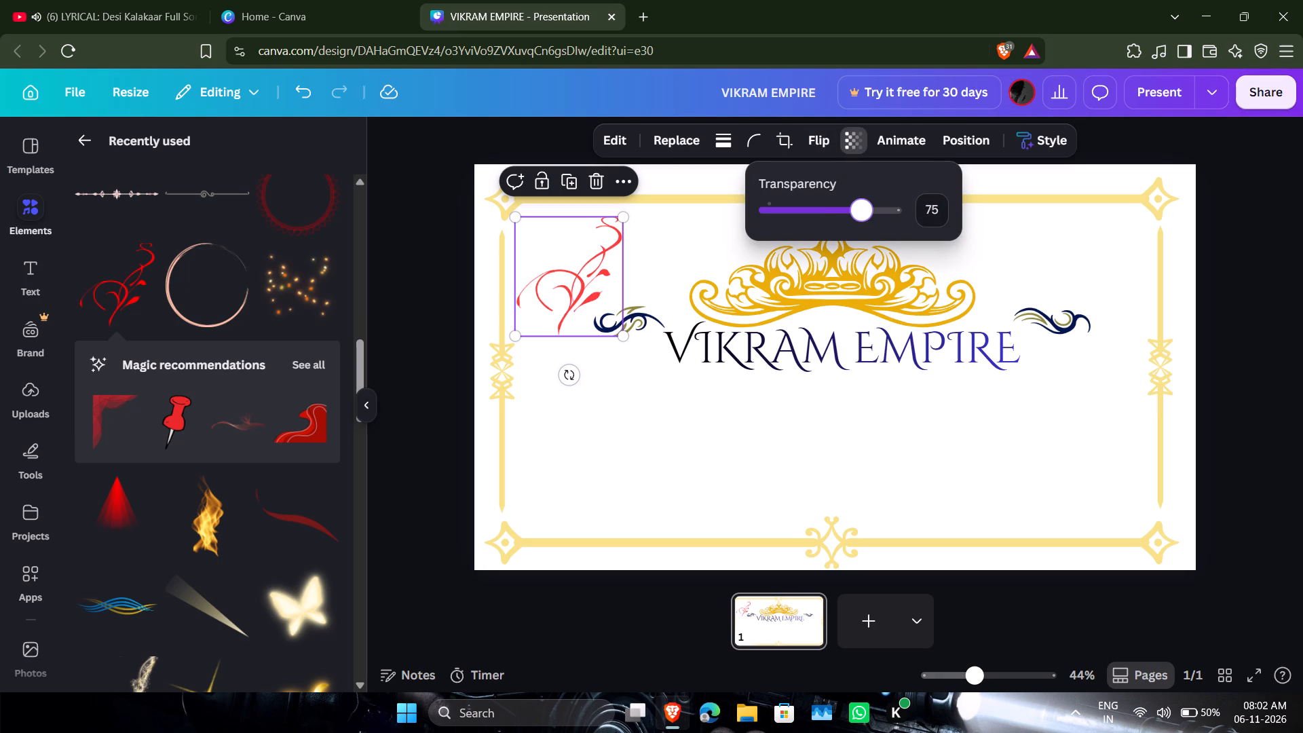
{"action": "left_click_drag", "start_coordinate": [861, 228], "coordinate": [874, 291]}
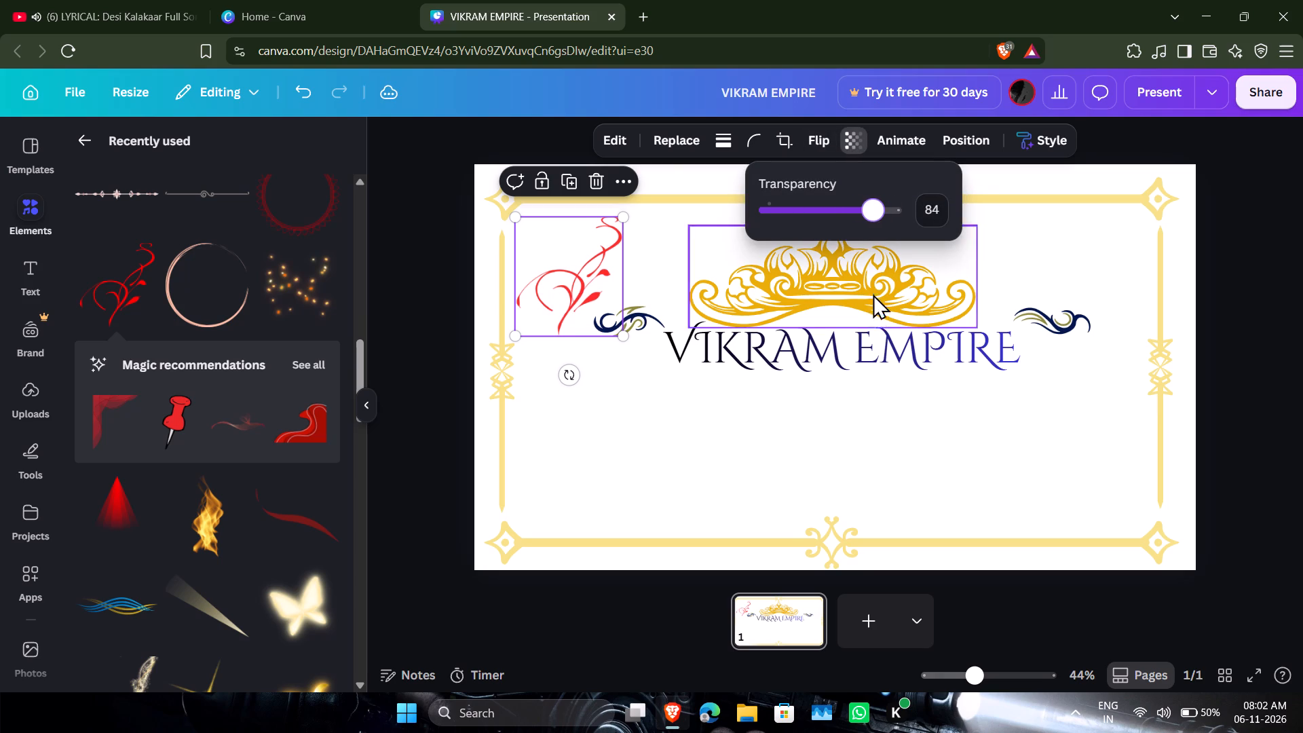
{"action": "left_click", "coordinate": [844, 464]}
Duplicate the red flourish and move the copy to the crown's opposite side, above the swirl after EMPIRE.
{"action": "left_click", "coordinate": [601, 281]}
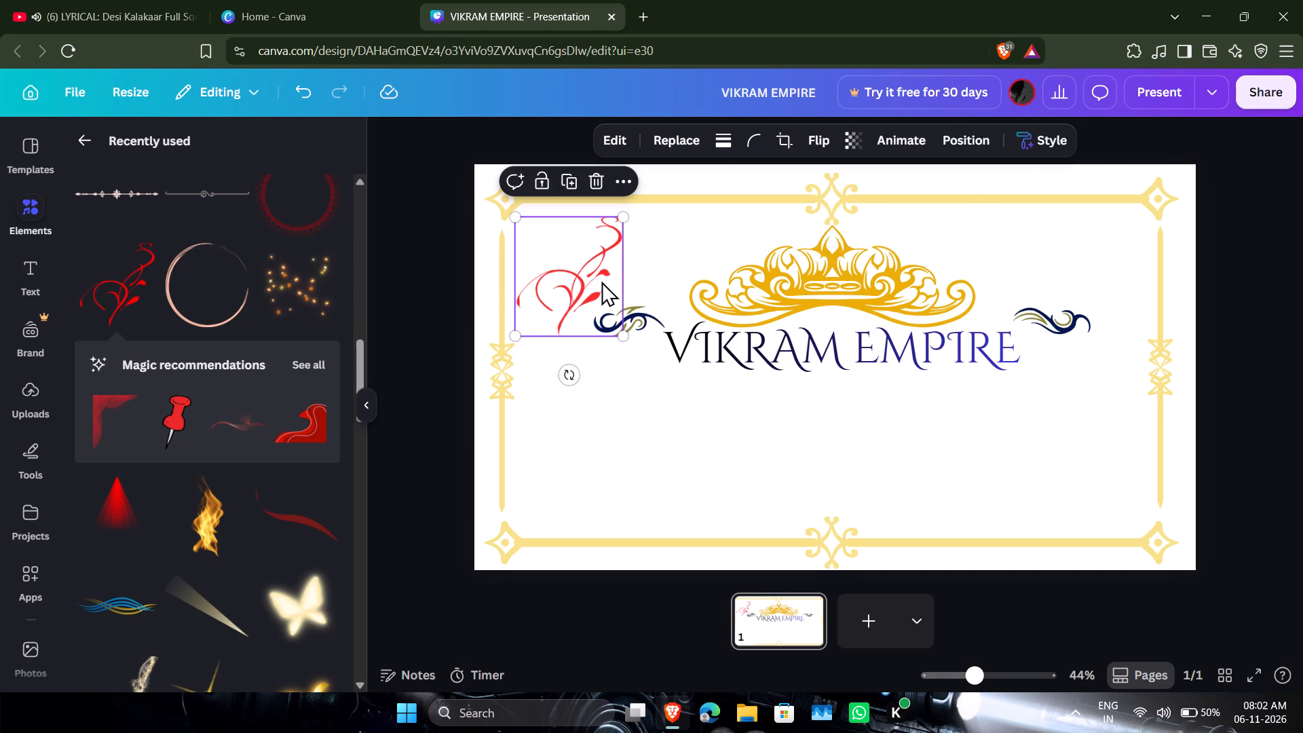
{"action": "left_click", "coordinate": [575, 183]}
{"action": "left_click_drag", "start_coordinate": [632, 303], "coordinate": [1124, 305]}
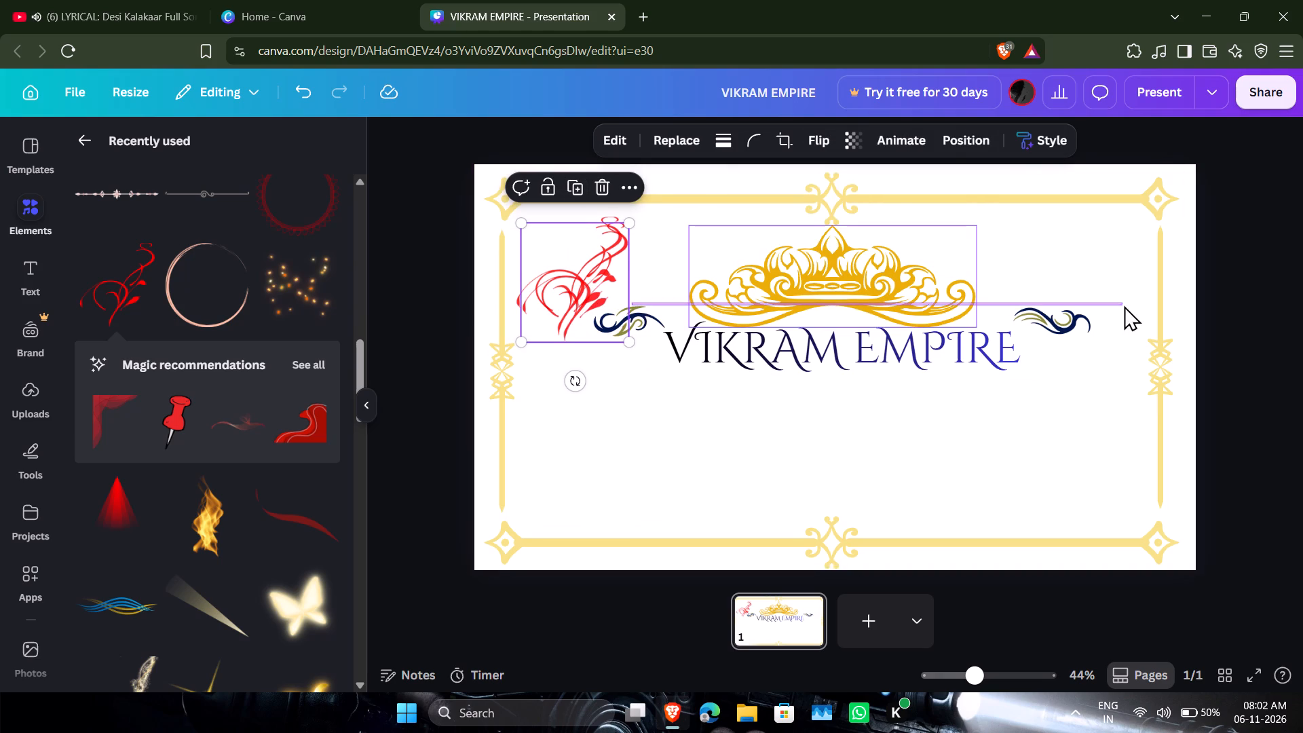
{"action": "left_click_drag", "start_coordinate": [1124, 305], "coordinate": [1125, 306]}
{"action": "left_click_drag", "start_coordinate": [571, 282], "coordinate": [1077, 284]}
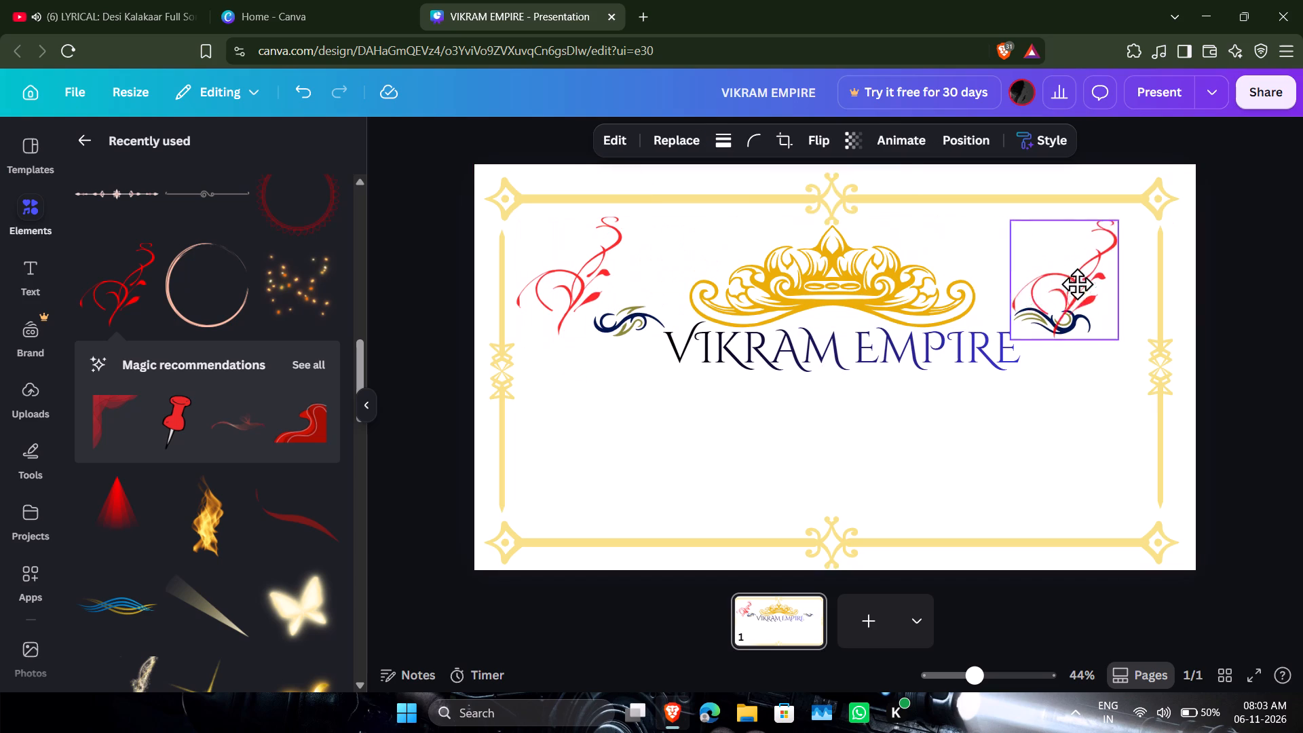
{"action": "left_click_drag", "start_coordinate": [1077, 284], "coordinate": [1091, 287]}
Rotate the copied flourish counter-clockwise by just under 30° so that it stands more upright.
{"action": "left_click_drag", "start_coordinate": [1099, 388], "coordinate": [1203, 284]}
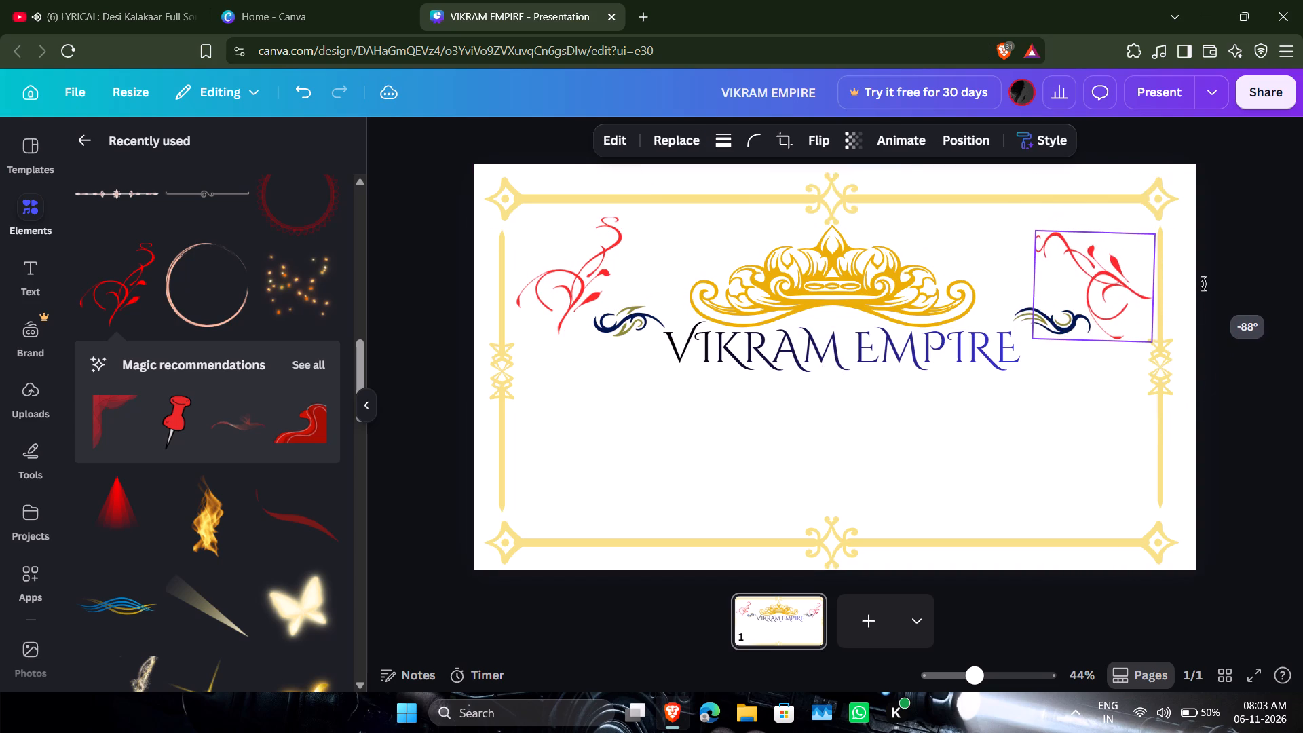
{"action": "left_click_drag", "start_coordinate": [1203, 284], "coordinate": [1152, 379]}
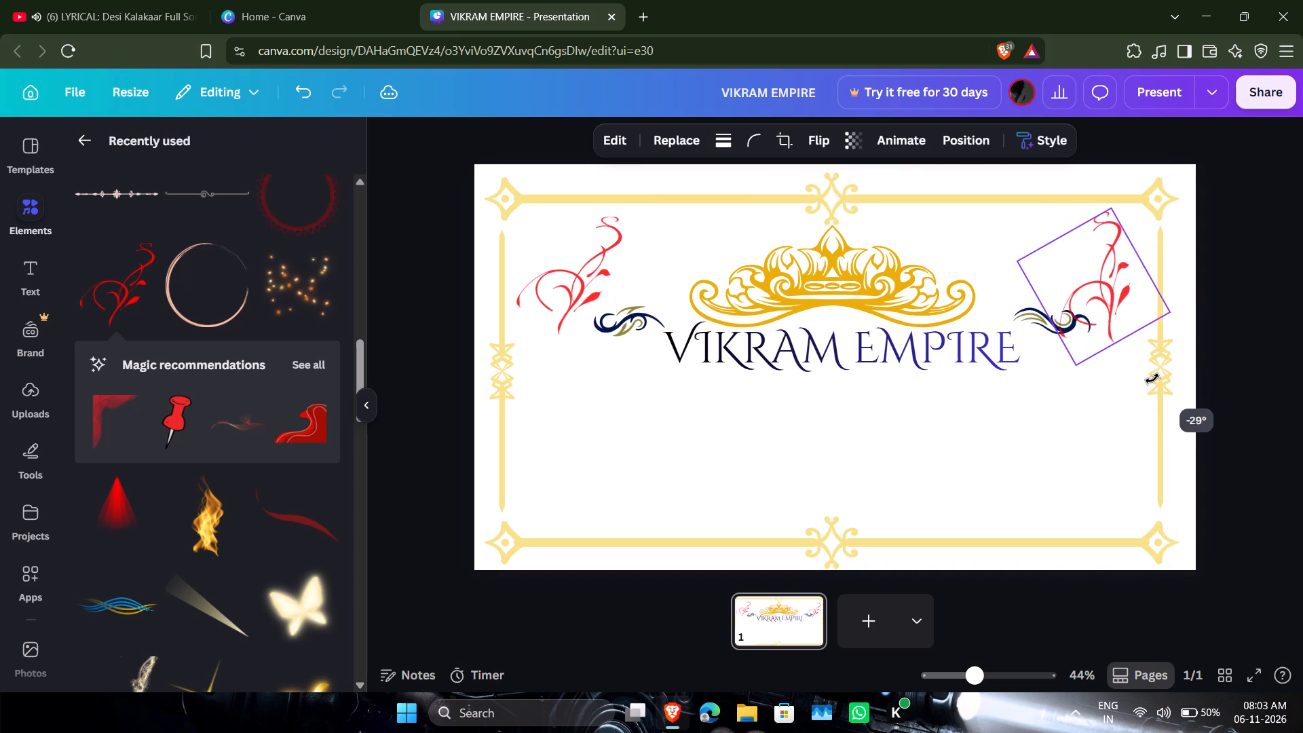
{"action": "left_click_drag", "start_coordinate": [1152, 379], "coordinate": [1150, 382]}
Move the rotated copy back over the original red flourish and shrink it to about half its size.
{"action": "left_click_drag", "start_coordinate": [1129, 289], "coordinate": [1145, 296]}
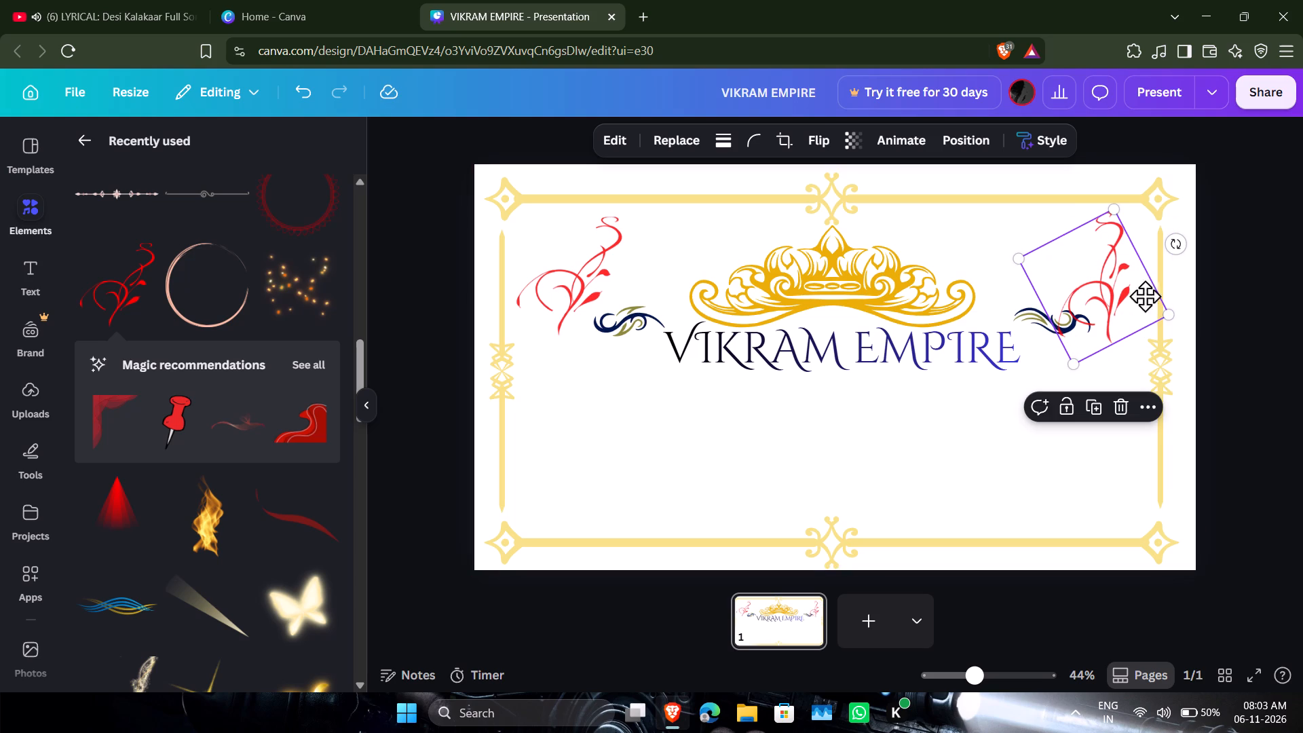
{"action": "left_click_drag", "start_coordinate": [1145, 296], "coordinate": [810, 298]}
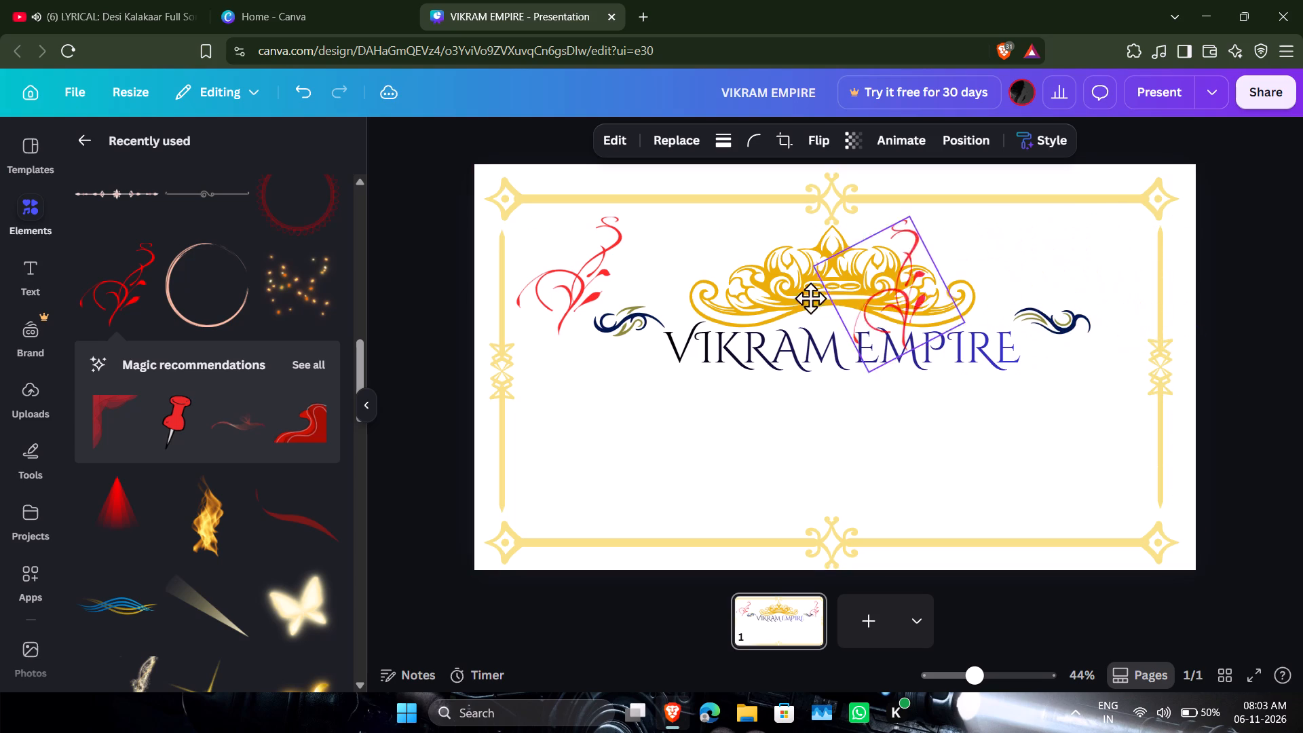
{"action": "left_click_drag", "start_coordinate": [810, 298], "coordinate": [648, 285]}
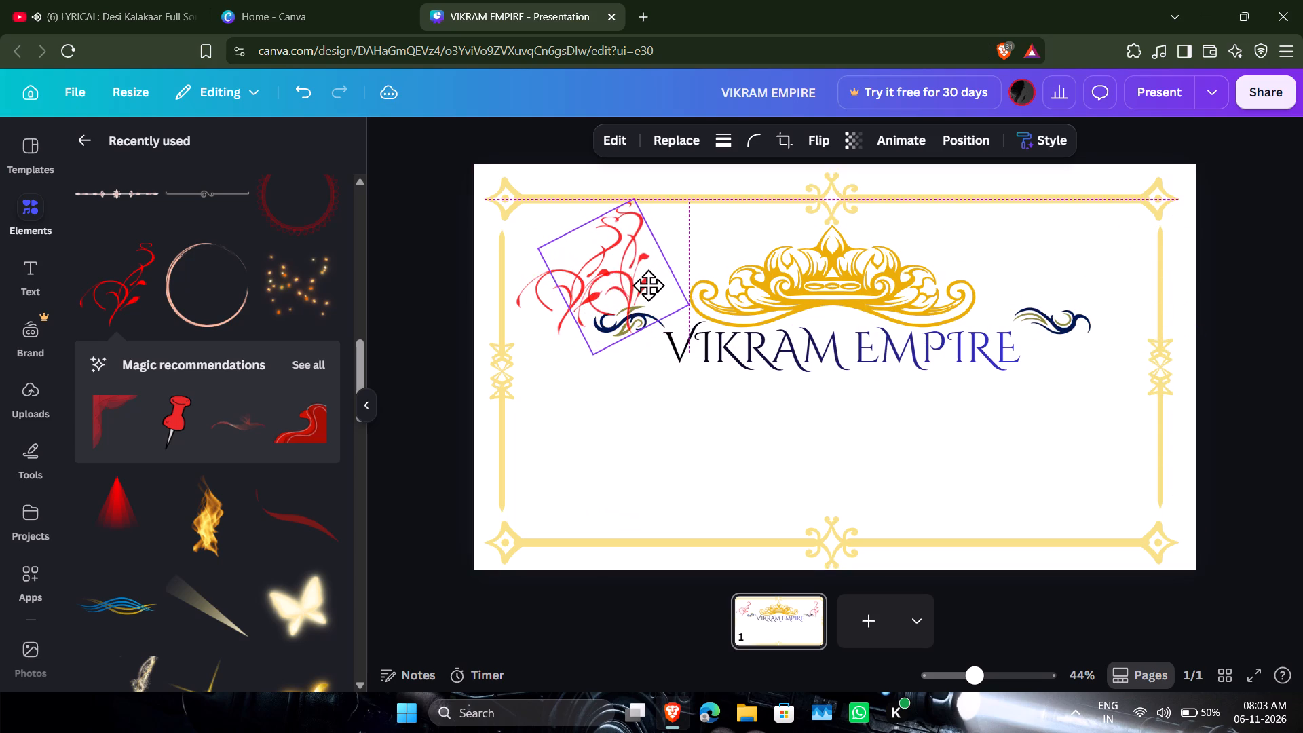
{"action": "left_click_drag", "start_coordinate": [648, 285], "coordinate": [646, 288]}
{"action": "left_click_drag", "start_coordinate": [590, 364], "coordinate": [596, 357]}
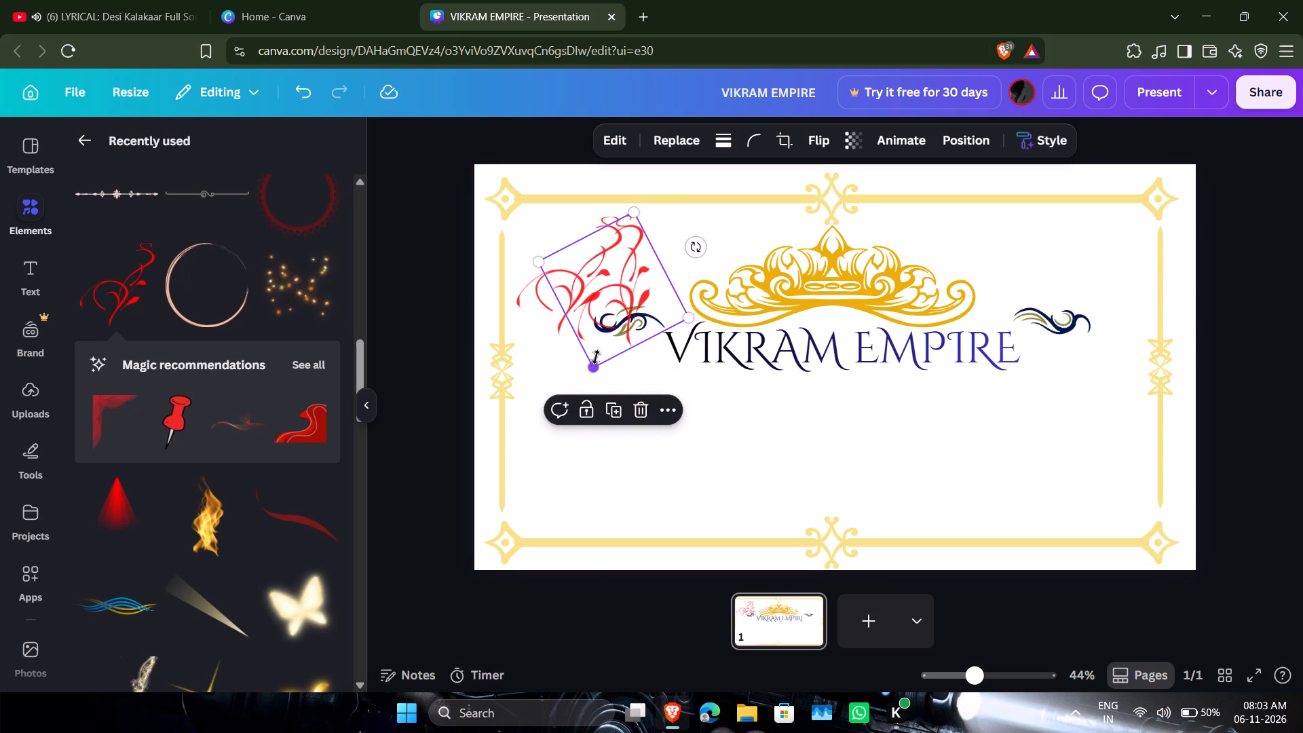
{"action": "left_click_drag", "start_coordinate": [596, 357], "coordinate": [656, 295]}
Shrink the original red flourish to slightly under half its size so it sits beside the small rotated copy.
{"action": "left_click", "coordinate": [567, 288]}
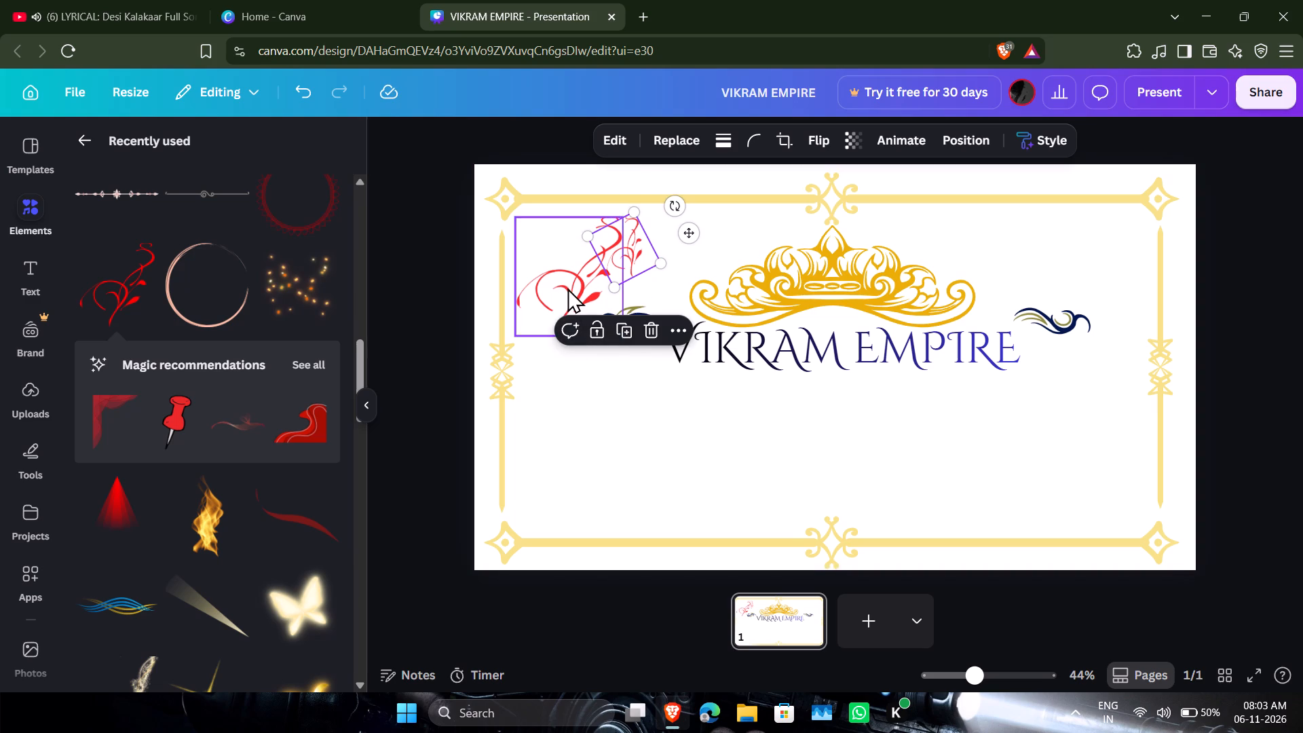
{"action": "left_click_drag", "start_coordinate": [510, 332], "coordinate": [582, 288]}
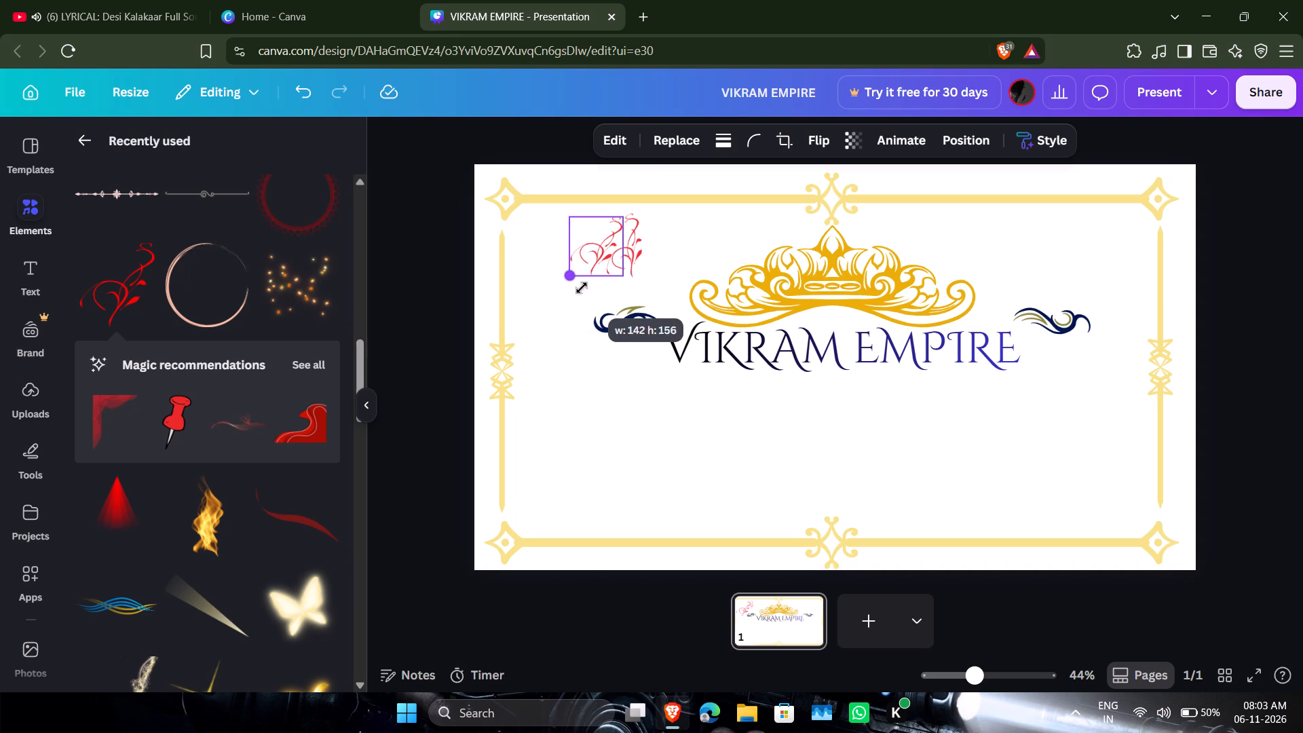
{"action": "left_click_drag", "start_coordinate": [582, 288], "coordinate": [588, 283]}
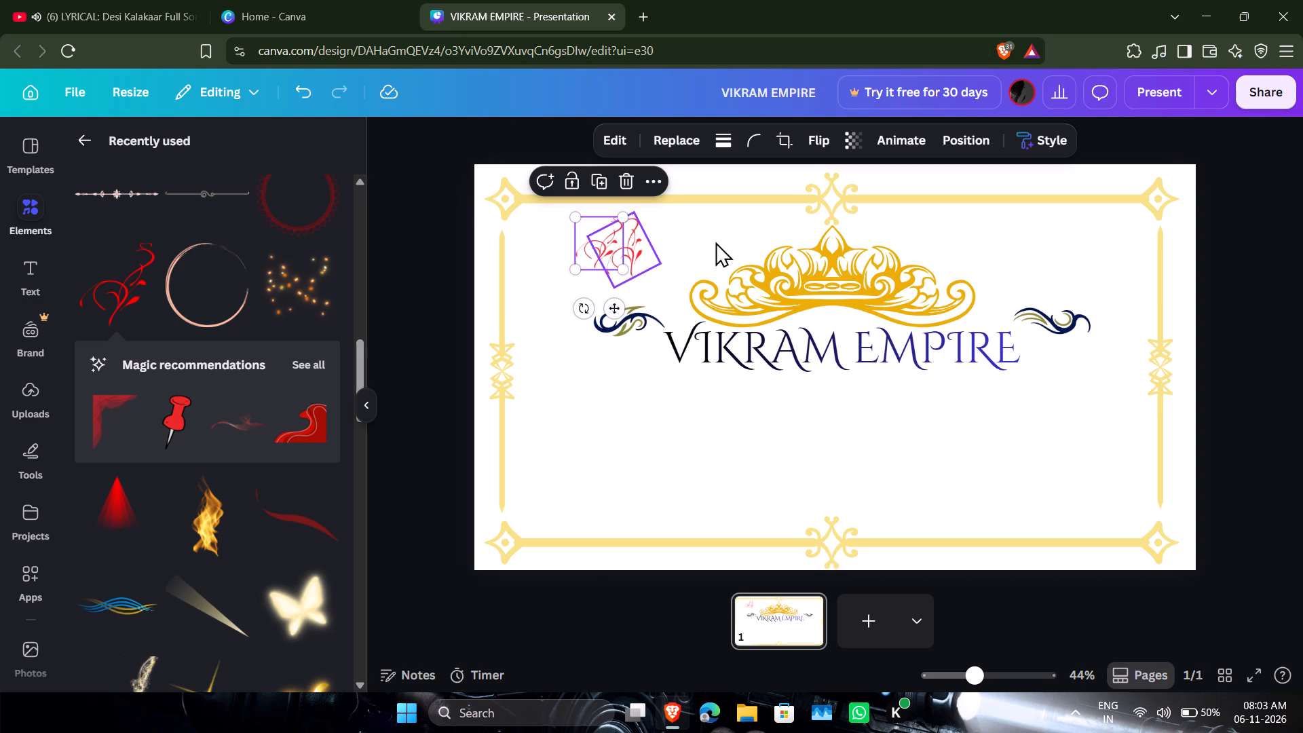
{"action": "left_click", "coordinate": [679, 234]}
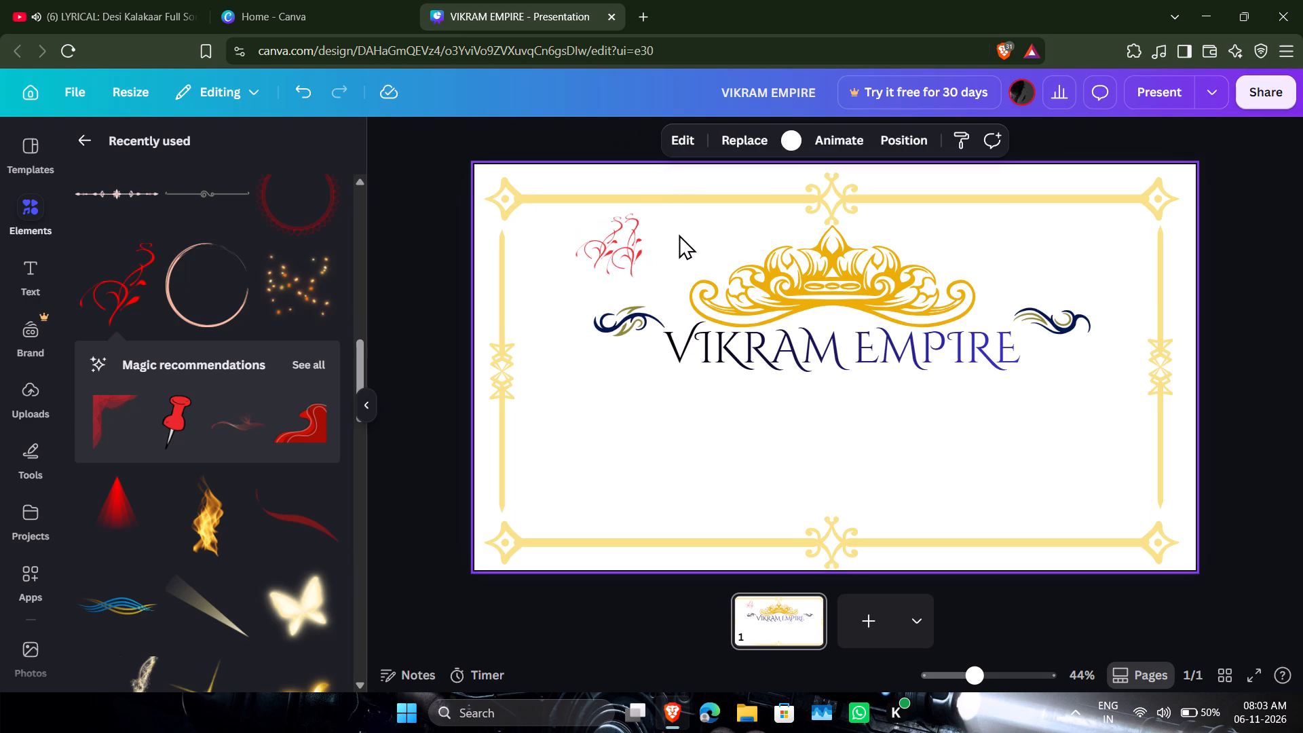
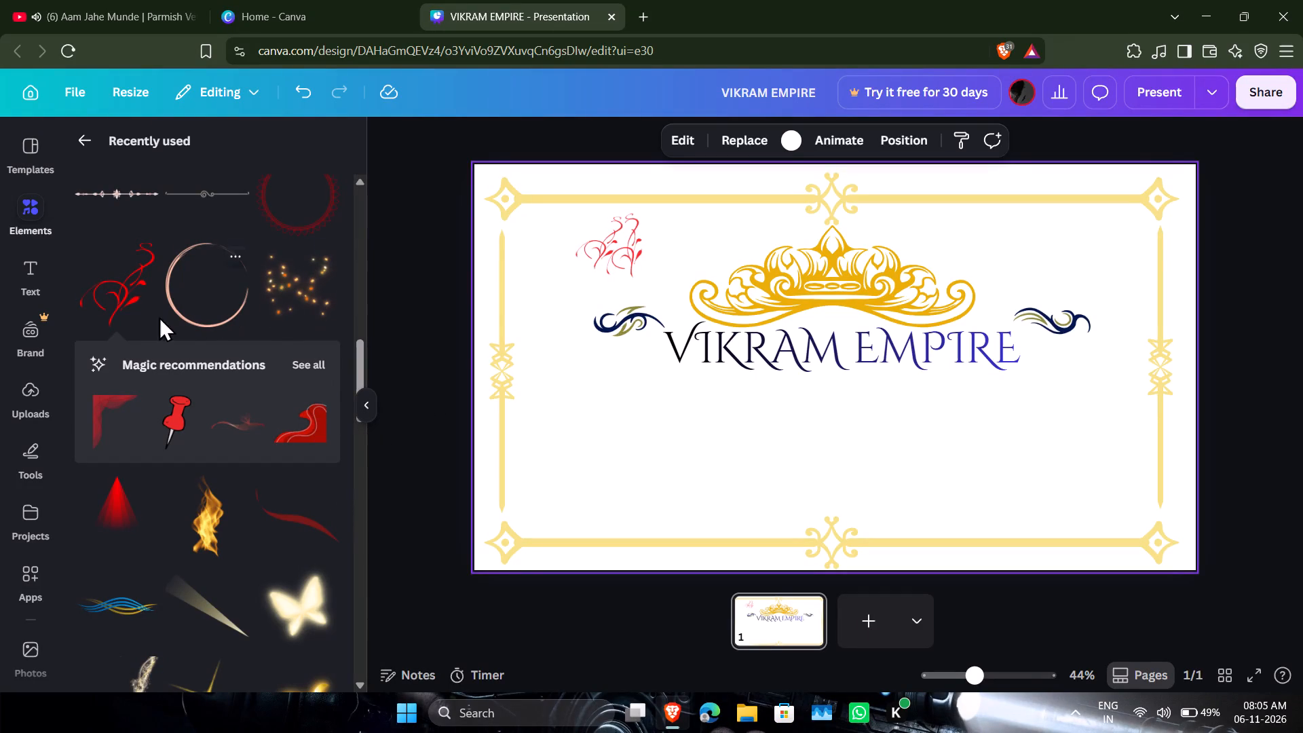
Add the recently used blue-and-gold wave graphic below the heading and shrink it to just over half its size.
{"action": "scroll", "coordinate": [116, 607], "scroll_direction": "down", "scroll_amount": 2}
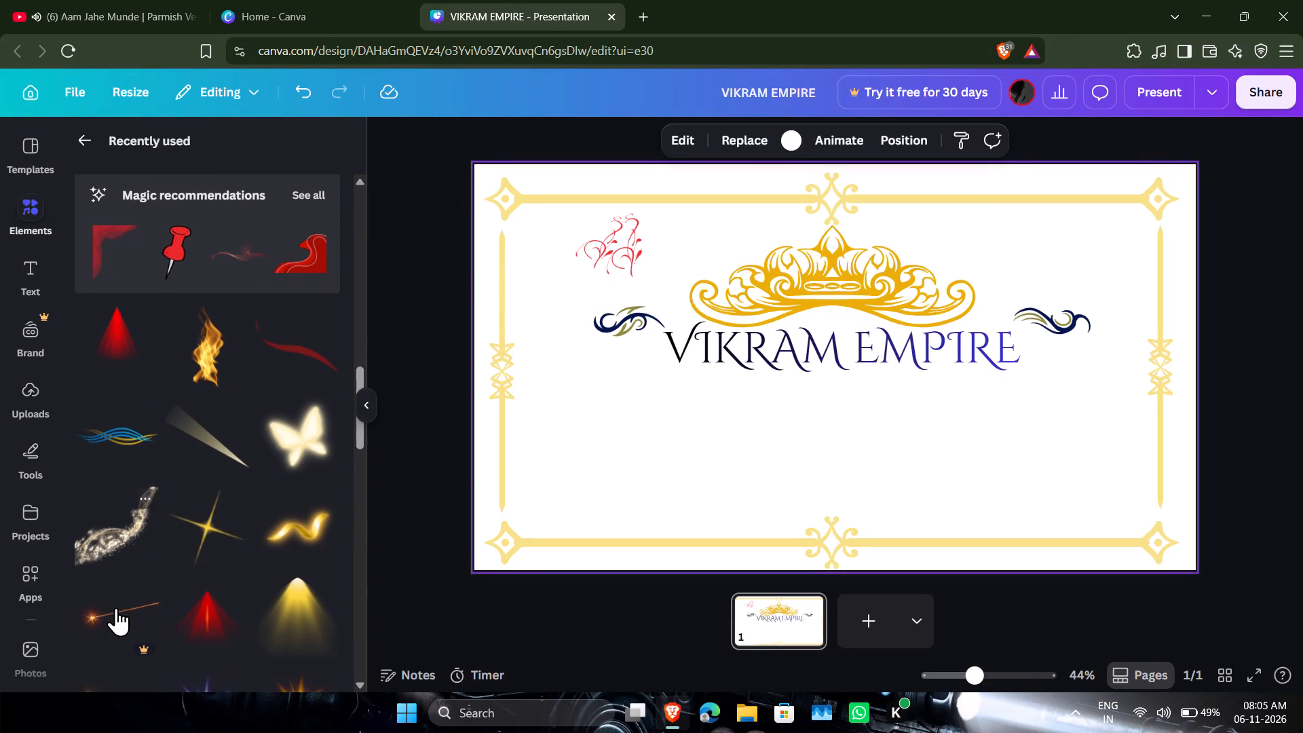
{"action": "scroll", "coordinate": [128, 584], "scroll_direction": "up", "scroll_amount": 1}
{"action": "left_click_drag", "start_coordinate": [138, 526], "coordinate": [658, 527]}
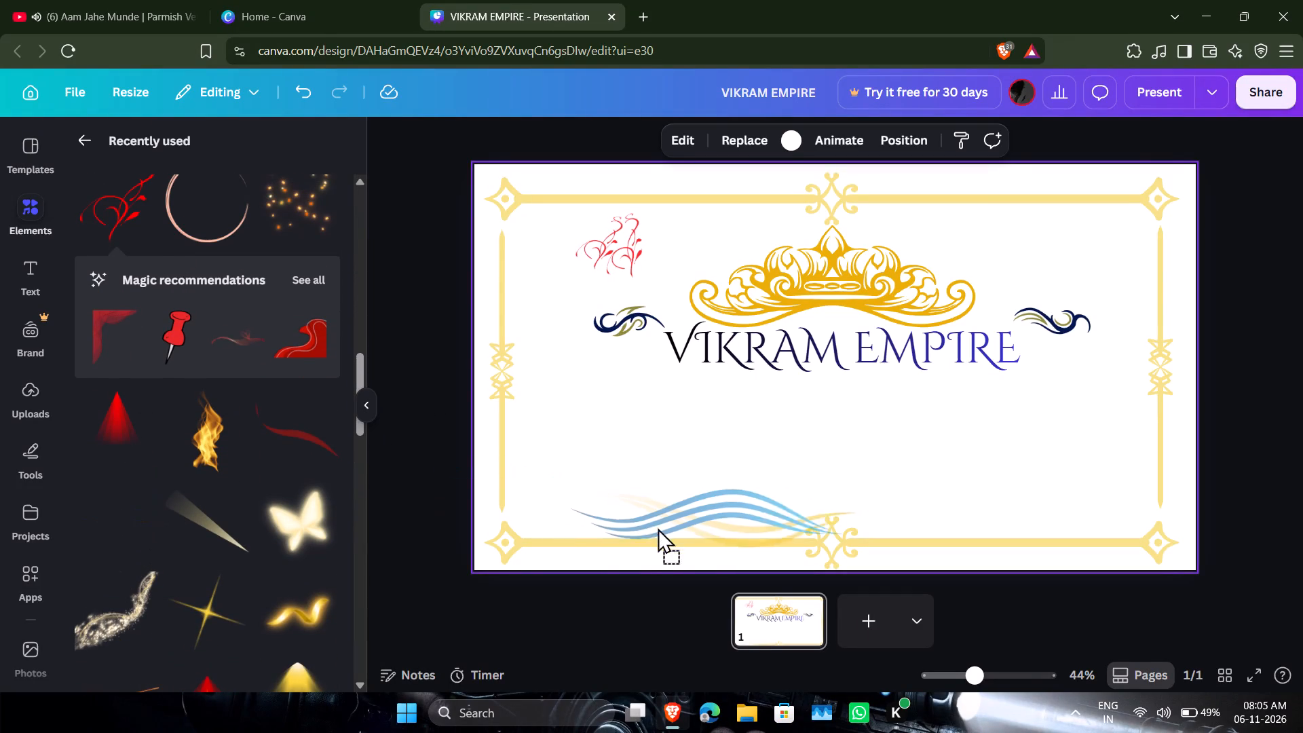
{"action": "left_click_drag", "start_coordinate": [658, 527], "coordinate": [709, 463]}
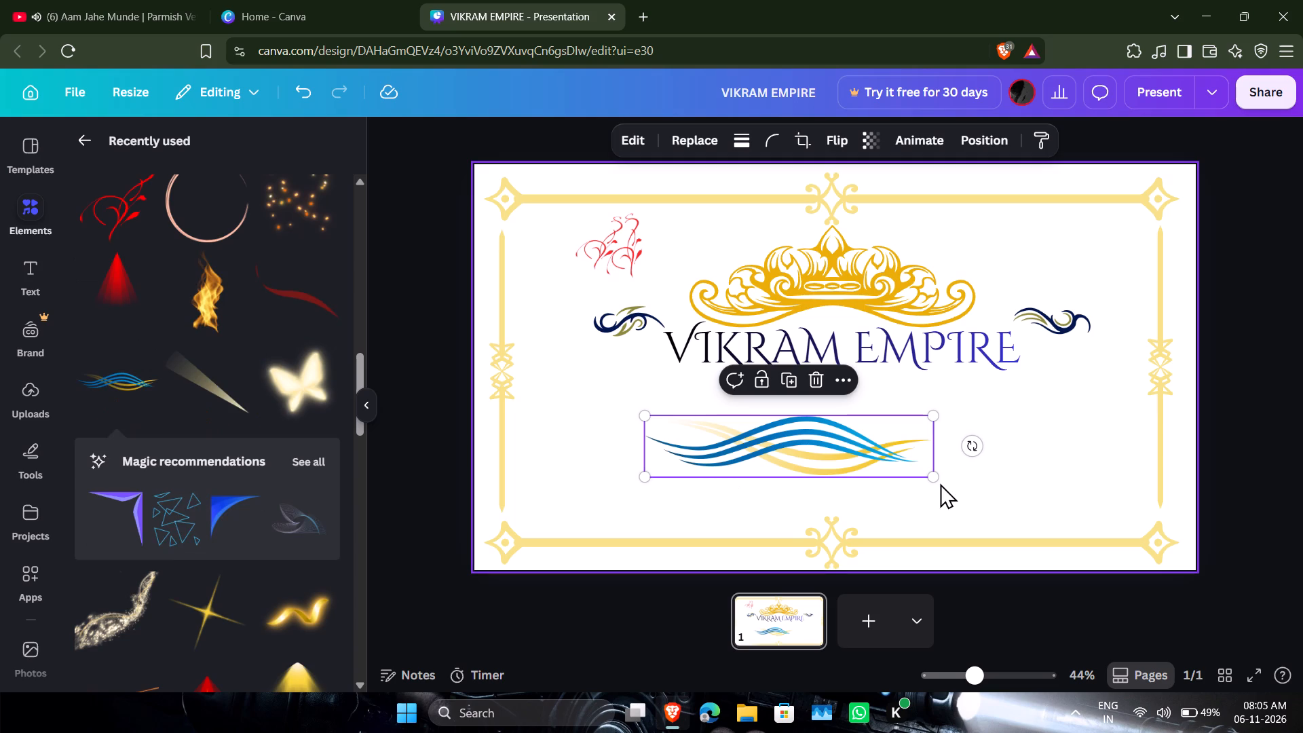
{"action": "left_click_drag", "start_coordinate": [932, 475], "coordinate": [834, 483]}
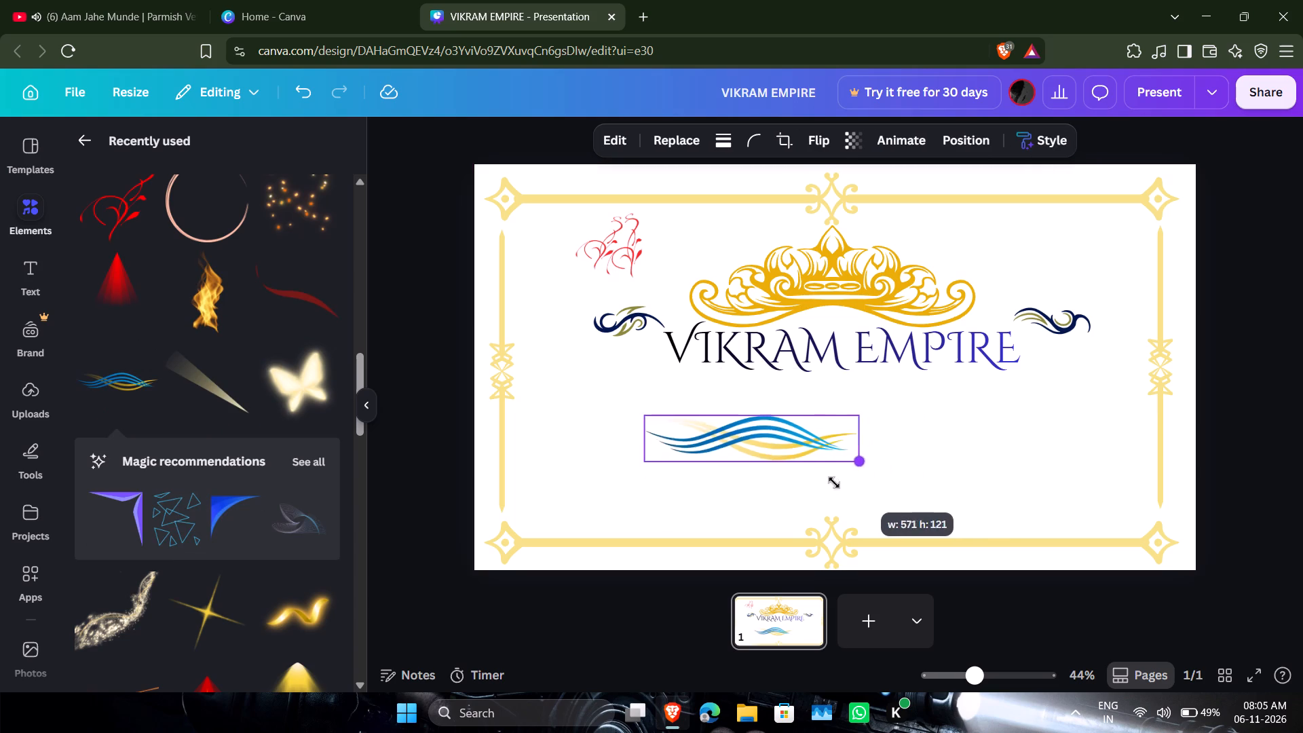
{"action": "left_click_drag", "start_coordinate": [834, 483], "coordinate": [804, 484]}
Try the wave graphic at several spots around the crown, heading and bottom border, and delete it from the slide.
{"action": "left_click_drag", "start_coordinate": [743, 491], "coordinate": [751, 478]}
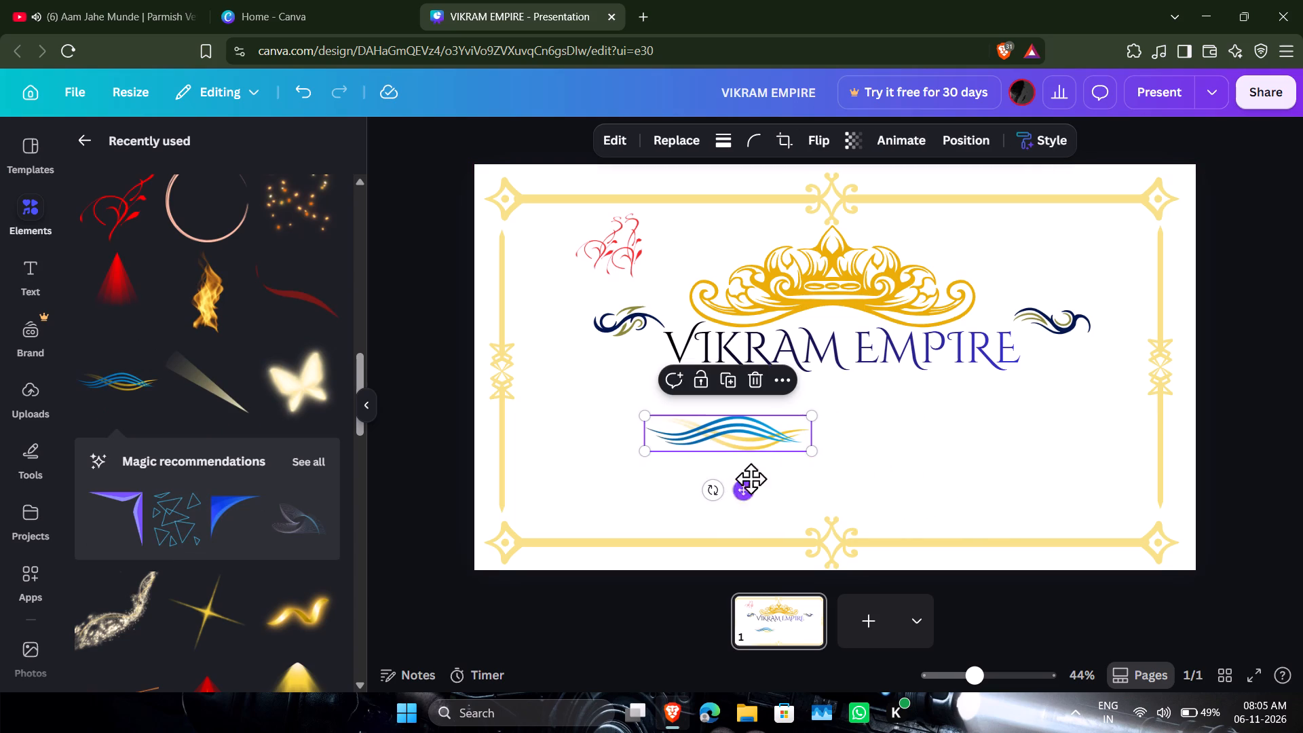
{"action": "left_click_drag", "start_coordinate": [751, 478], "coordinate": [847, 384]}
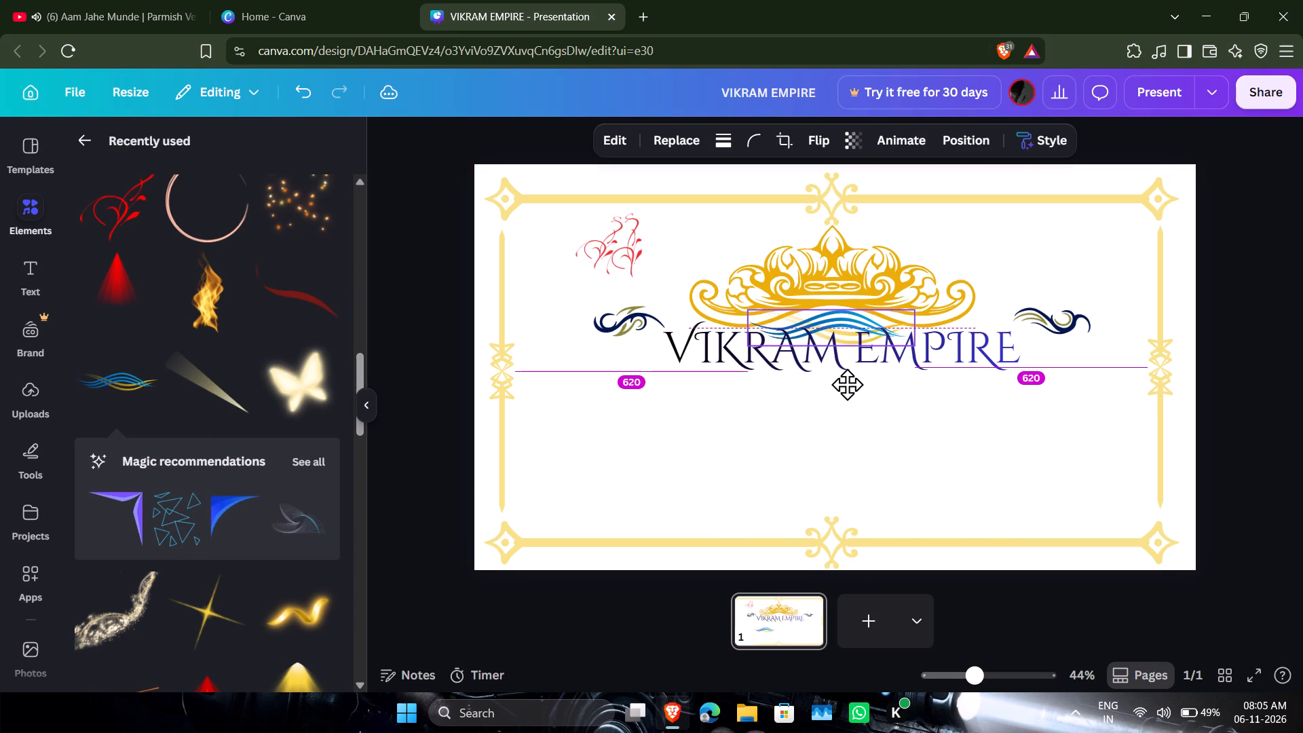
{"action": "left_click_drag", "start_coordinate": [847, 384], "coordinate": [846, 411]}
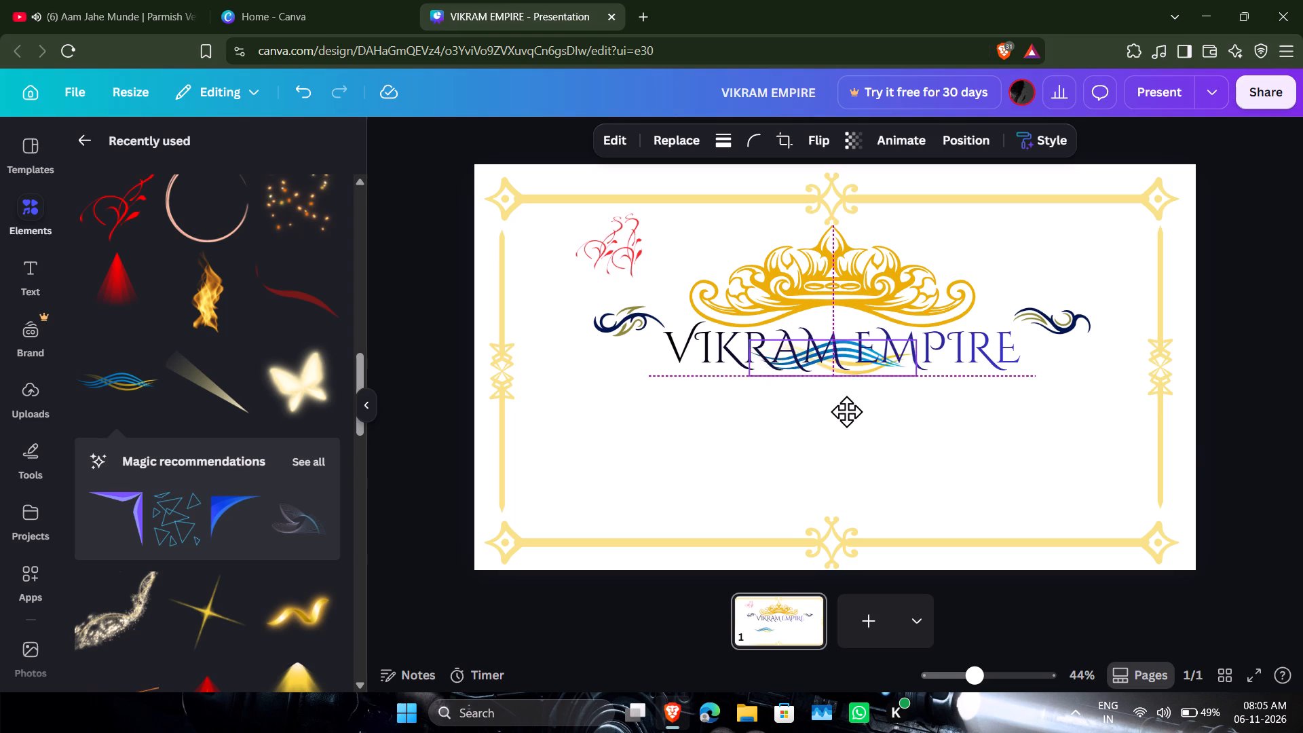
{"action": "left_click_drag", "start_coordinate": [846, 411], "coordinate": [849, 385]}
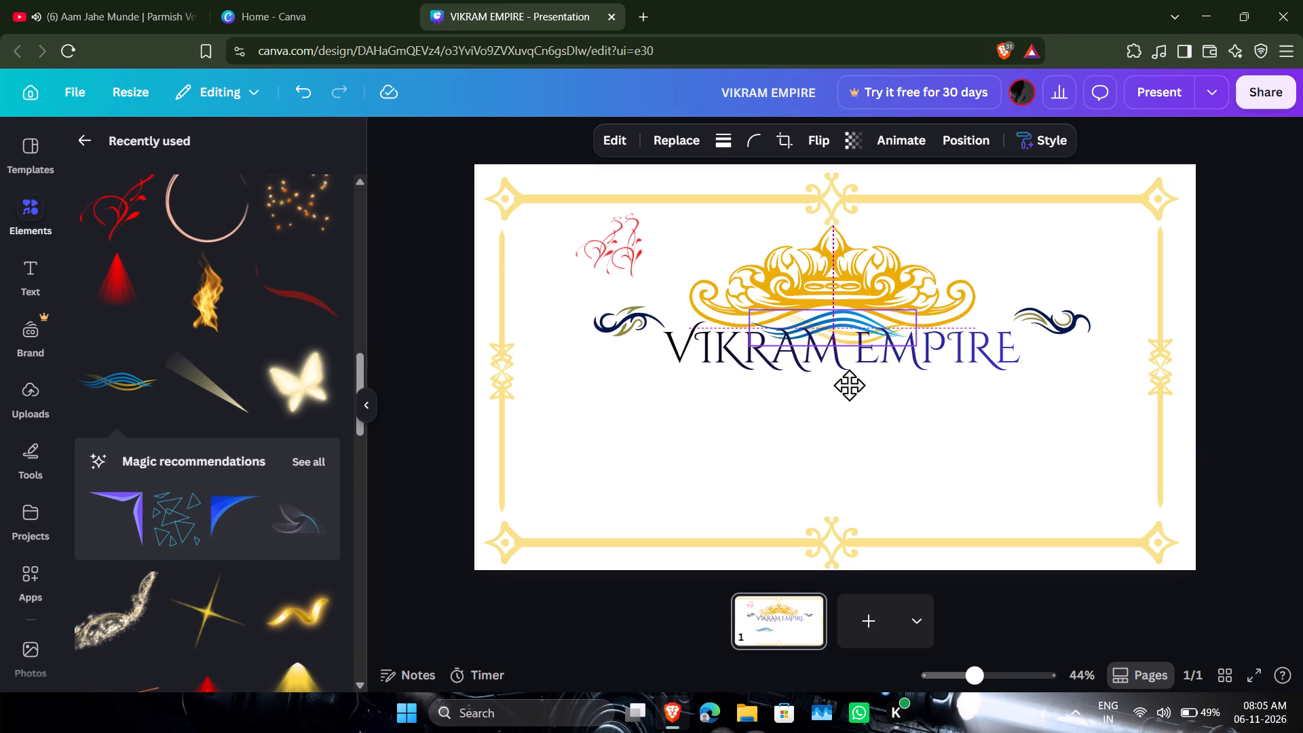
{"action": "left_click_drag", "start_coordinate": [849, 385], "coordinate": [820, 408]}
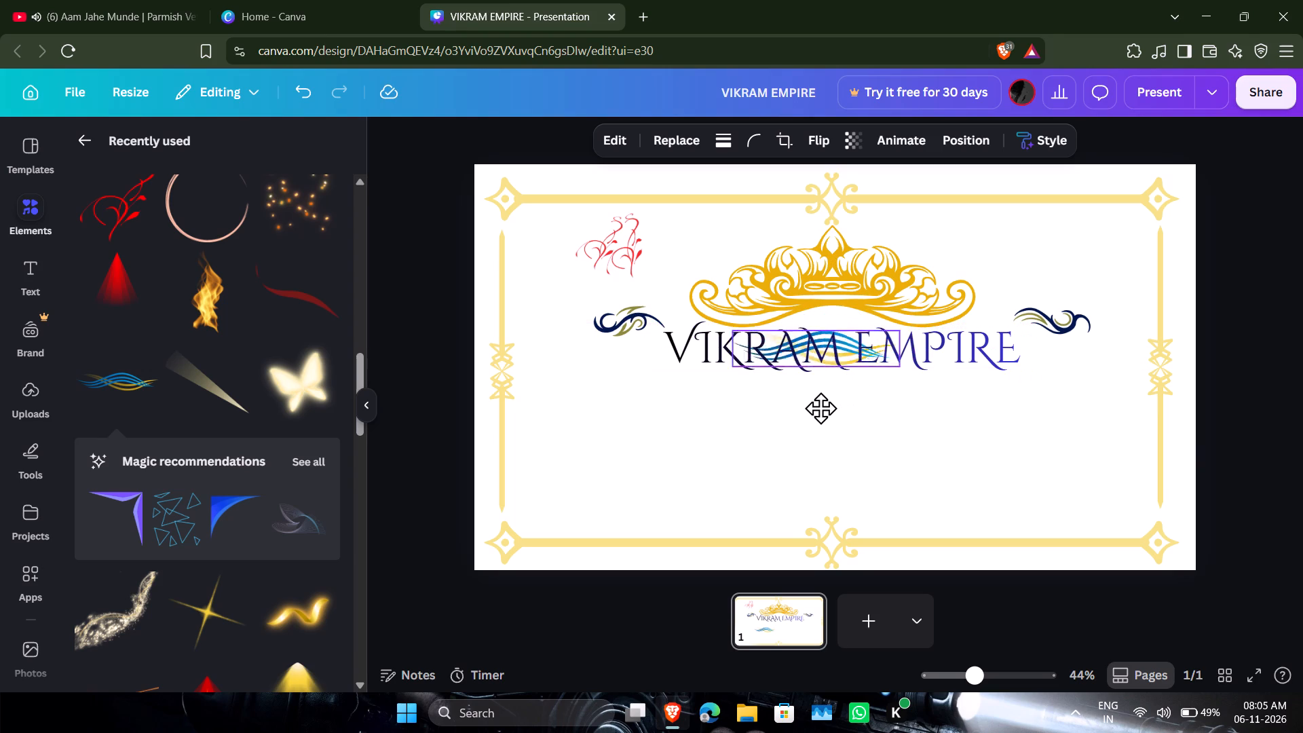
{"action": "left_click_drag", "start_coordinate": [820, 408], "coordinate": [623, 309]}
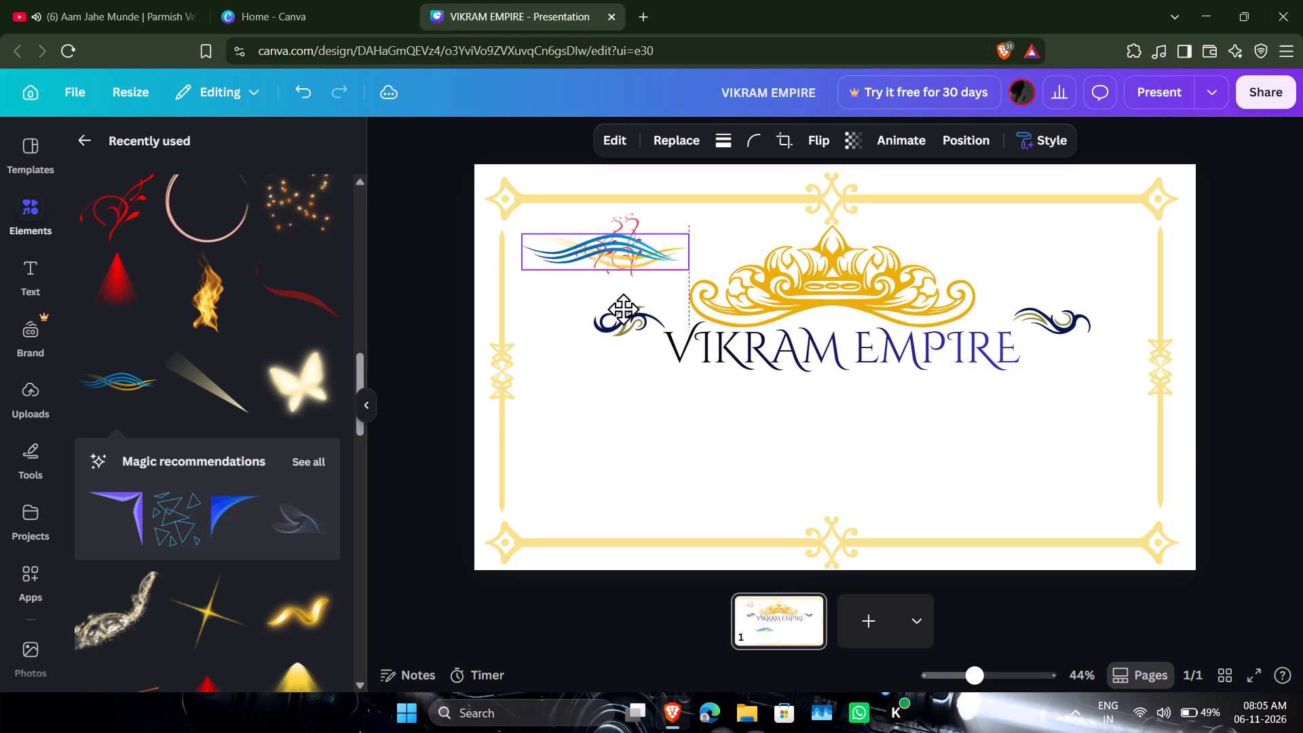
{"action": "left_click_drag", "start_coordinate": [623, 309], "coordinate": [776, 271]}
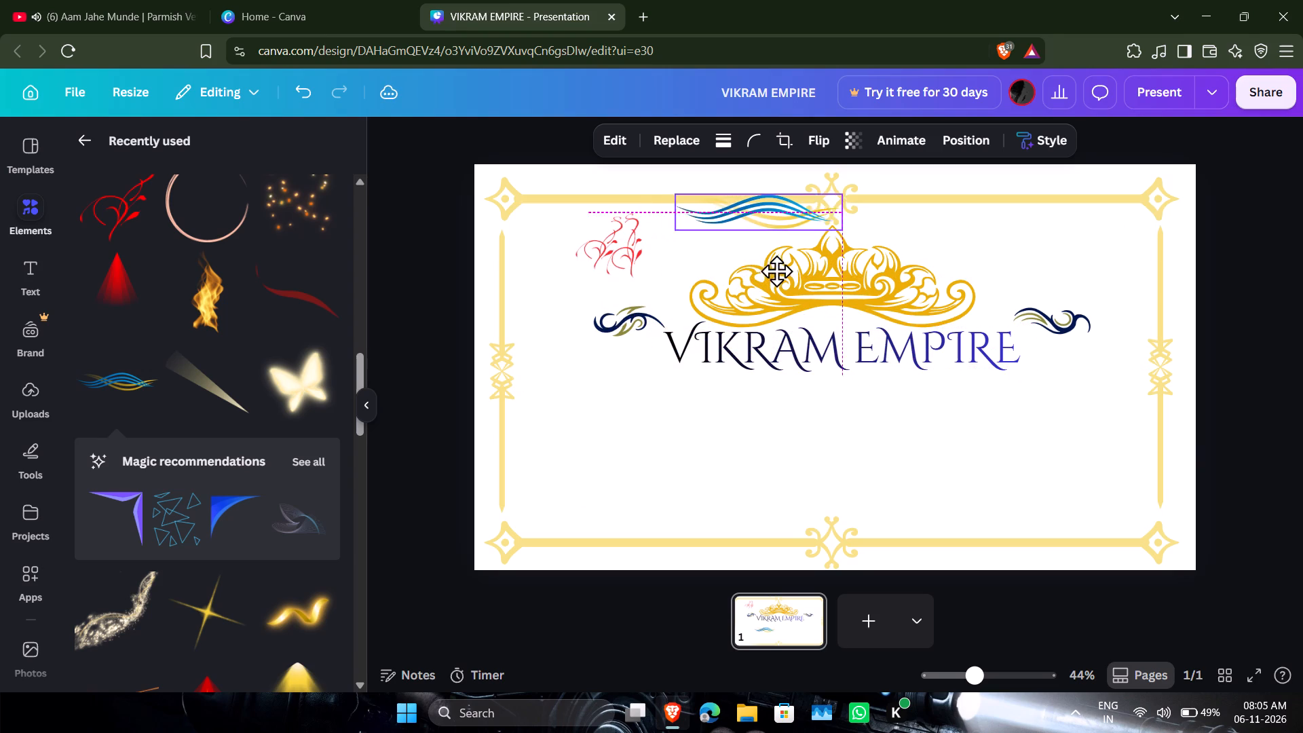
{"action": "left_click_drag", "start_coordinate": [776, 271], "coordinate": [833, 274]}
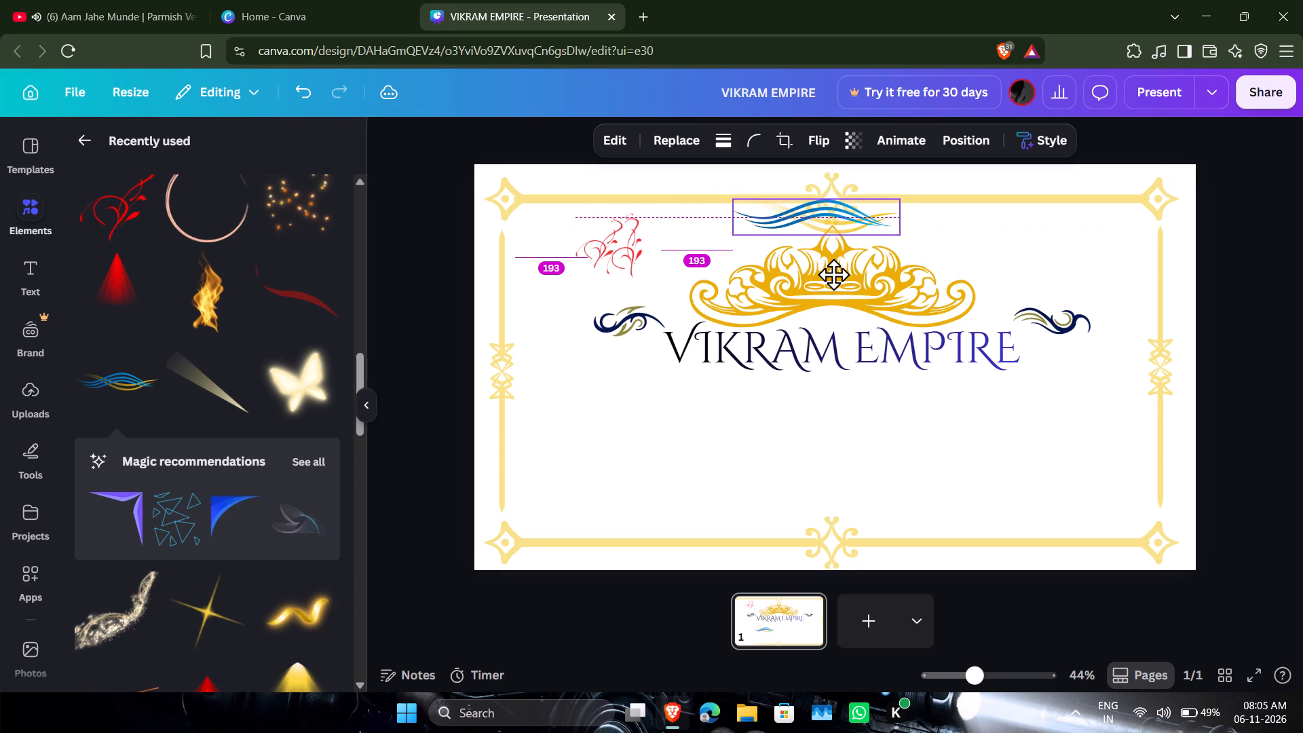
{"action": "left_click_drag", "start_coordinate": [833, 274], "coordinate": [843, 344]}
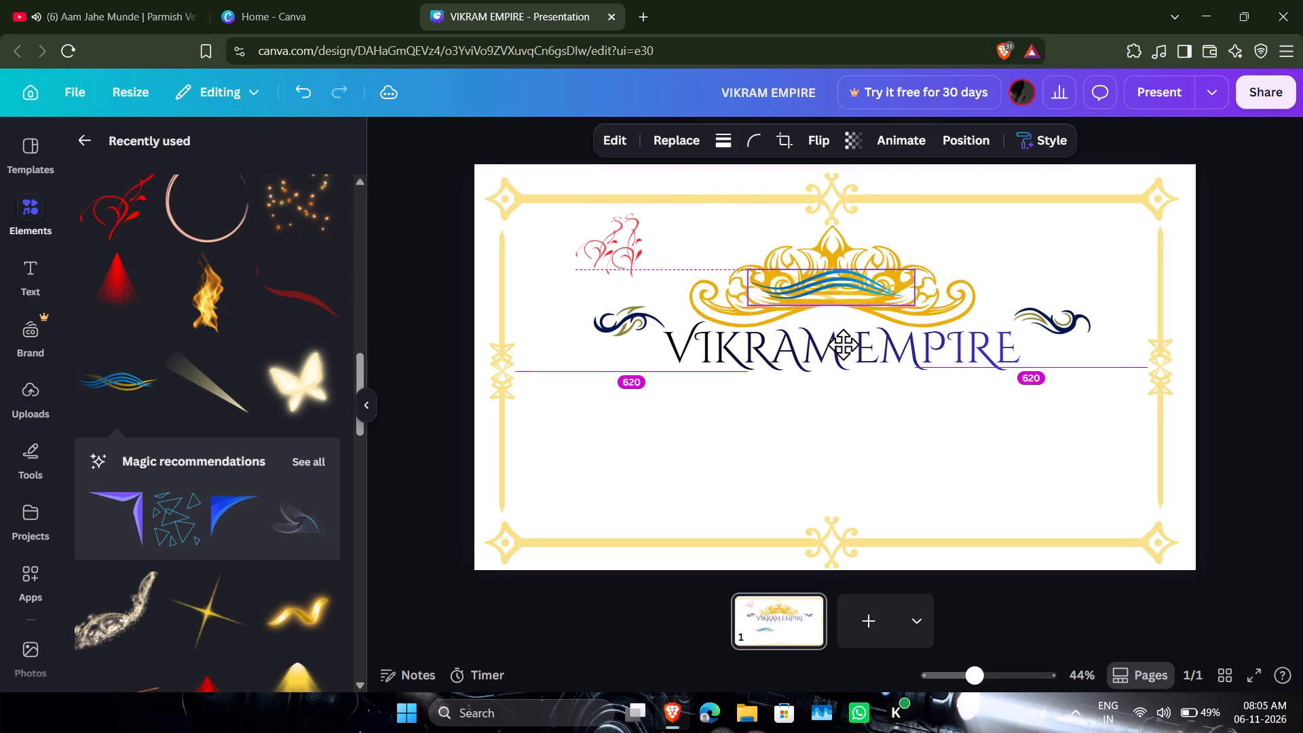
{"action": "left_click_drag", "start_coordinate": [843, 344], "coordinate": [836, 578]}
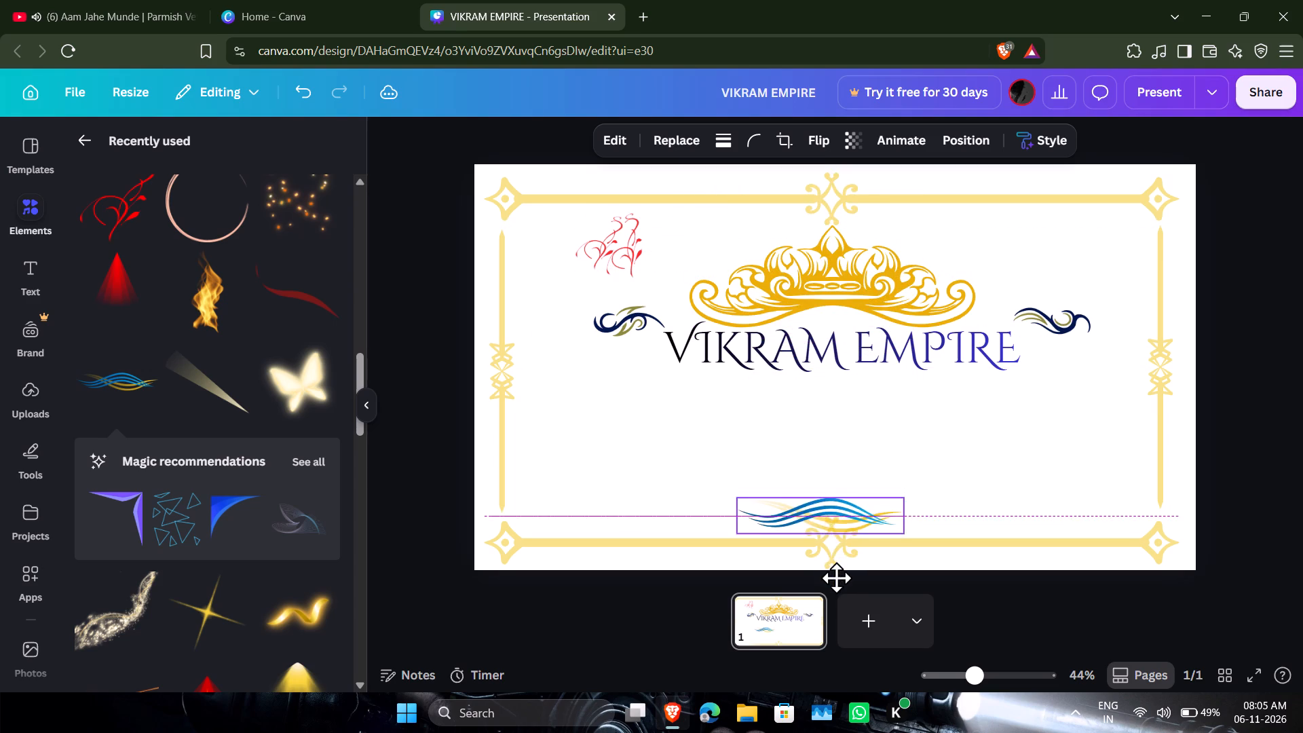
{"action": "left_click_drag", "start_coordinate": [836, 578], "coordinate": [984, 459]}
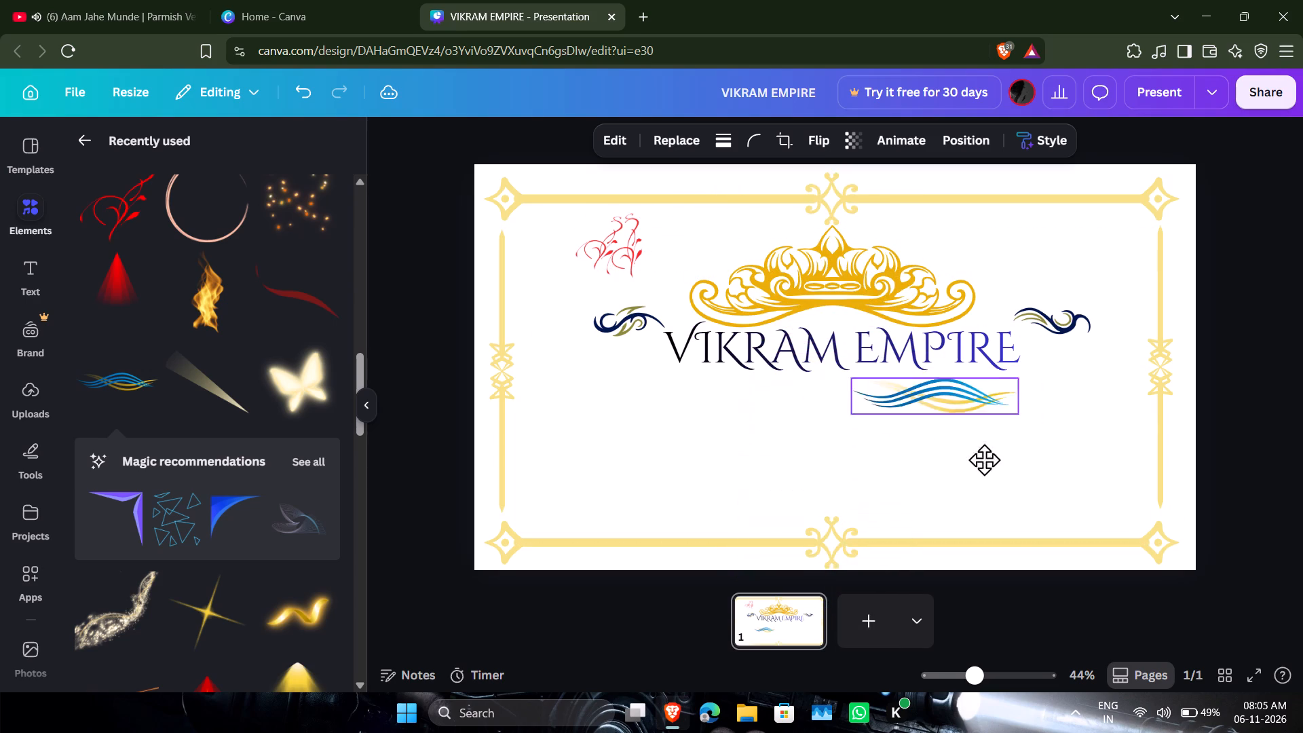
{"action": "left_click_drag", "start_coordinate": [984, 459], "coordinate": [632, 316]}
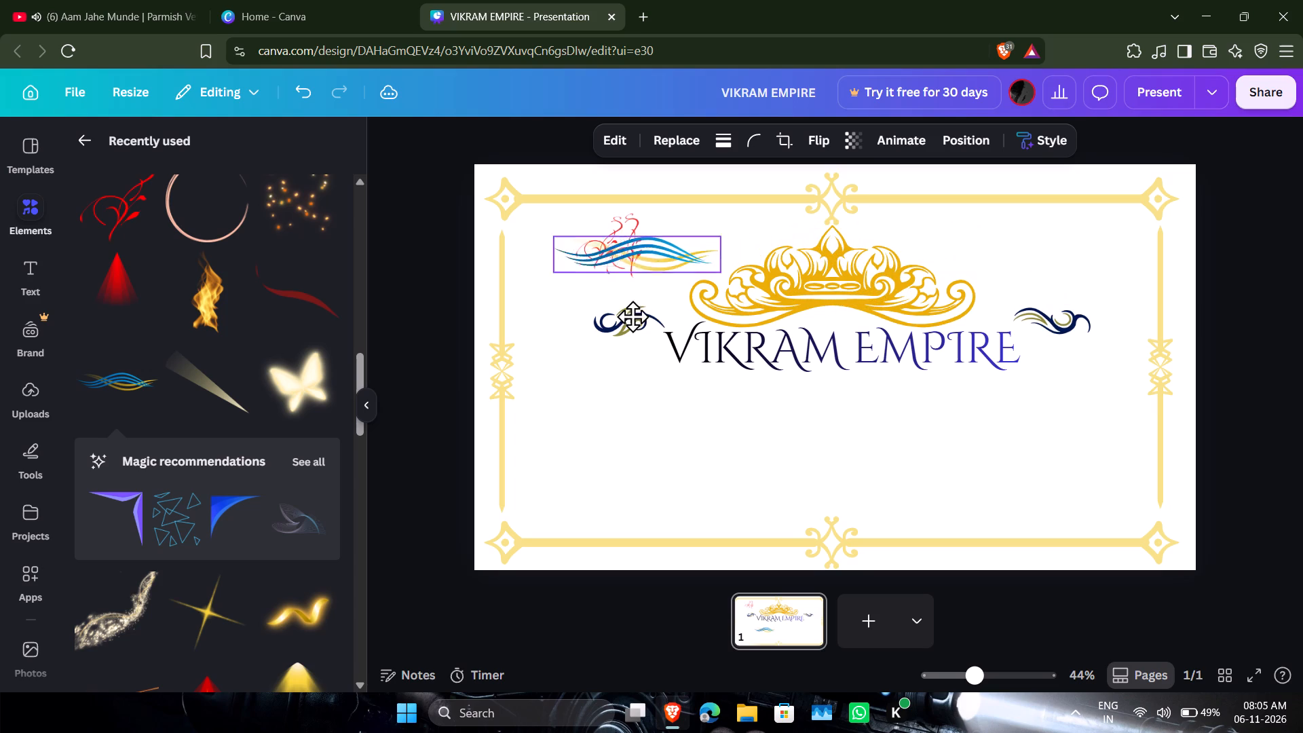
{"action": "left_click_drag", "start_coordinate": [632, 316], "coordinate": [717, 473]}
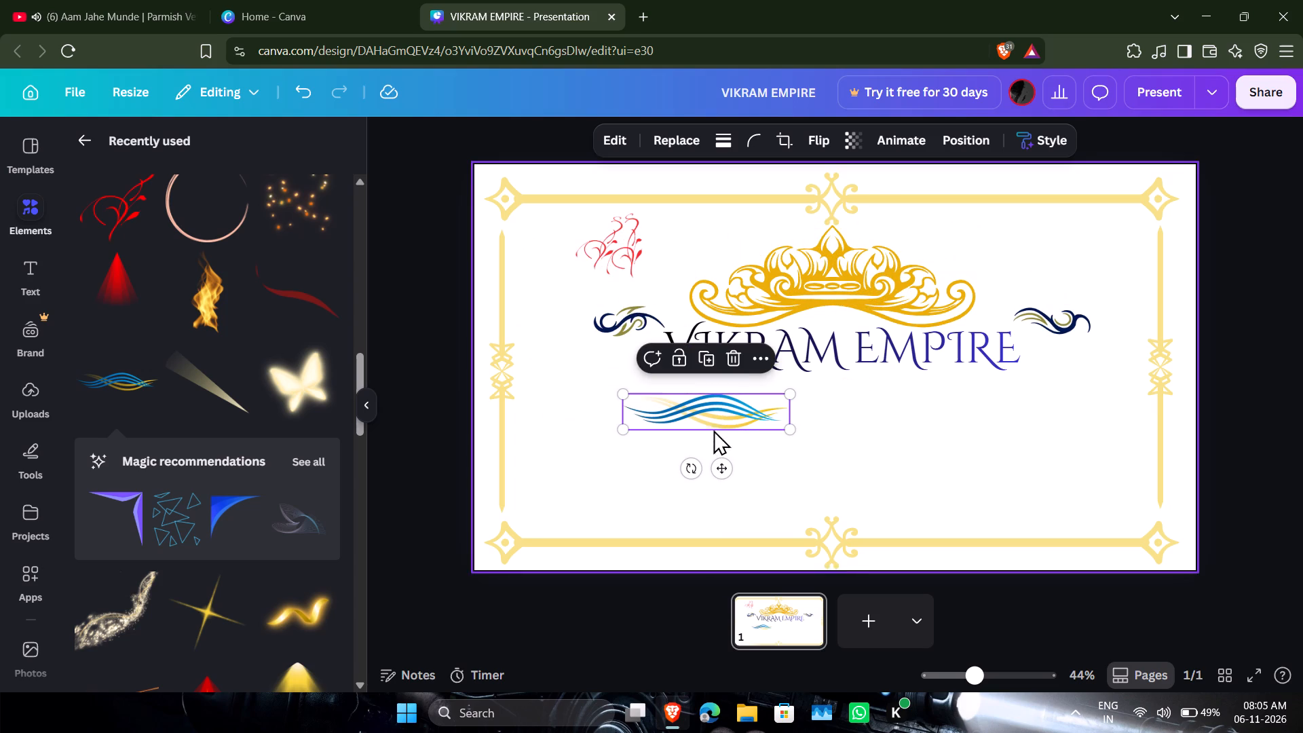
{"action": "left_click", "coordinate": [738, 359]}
Delete both small red floral flourishes beside the crown.
{"action": "left_click", "coordinate": [643, 284]}
{"action": "left_click", "coordinate": [630, 264]}
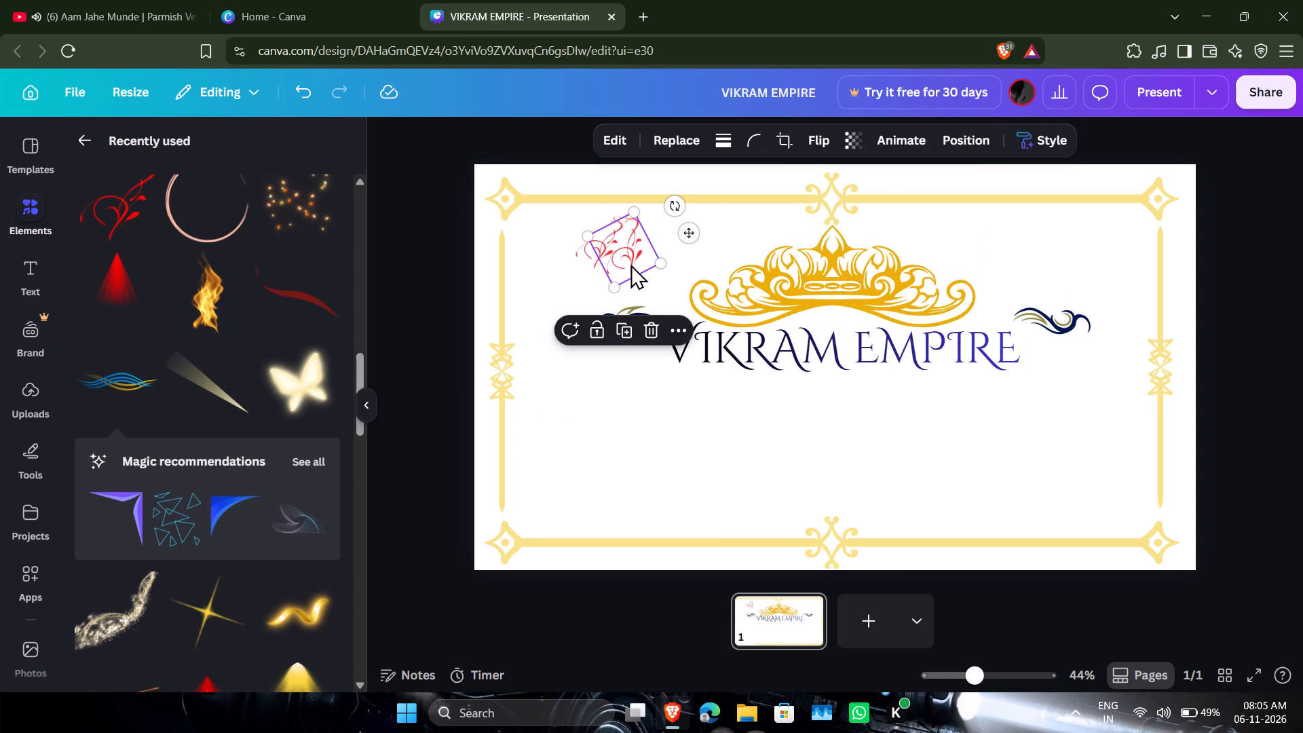
{"action": "left_click", "coordinate": [658, 330]}
{"action": "left_click", "coordinate": [601, 256]}
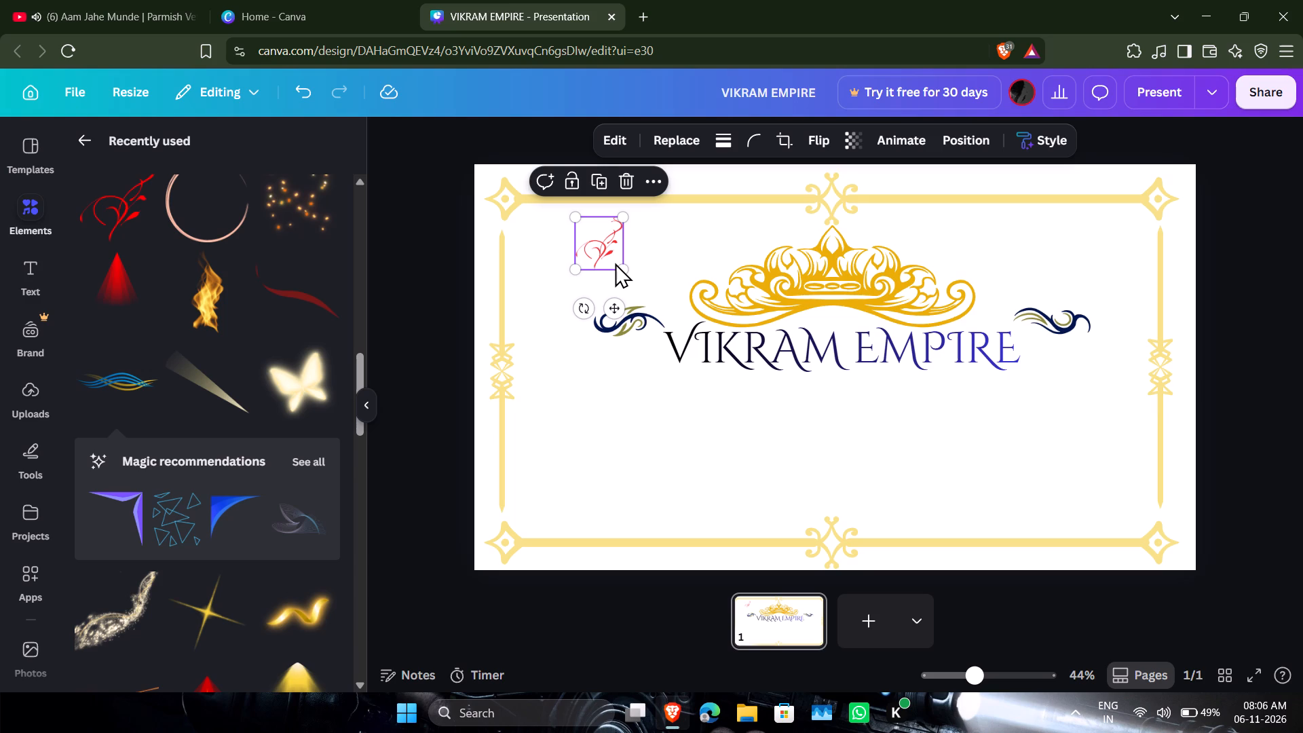
{"action": "left_click", "coordinate": [621, 185]}
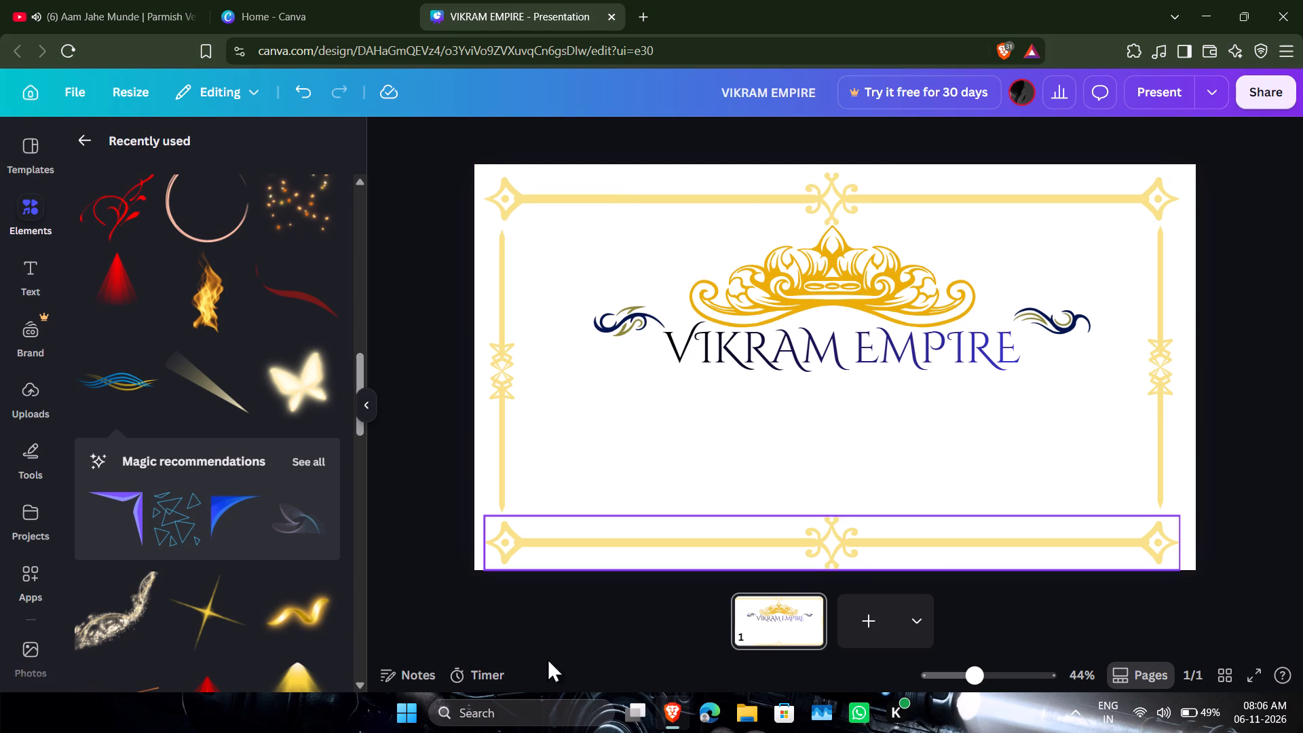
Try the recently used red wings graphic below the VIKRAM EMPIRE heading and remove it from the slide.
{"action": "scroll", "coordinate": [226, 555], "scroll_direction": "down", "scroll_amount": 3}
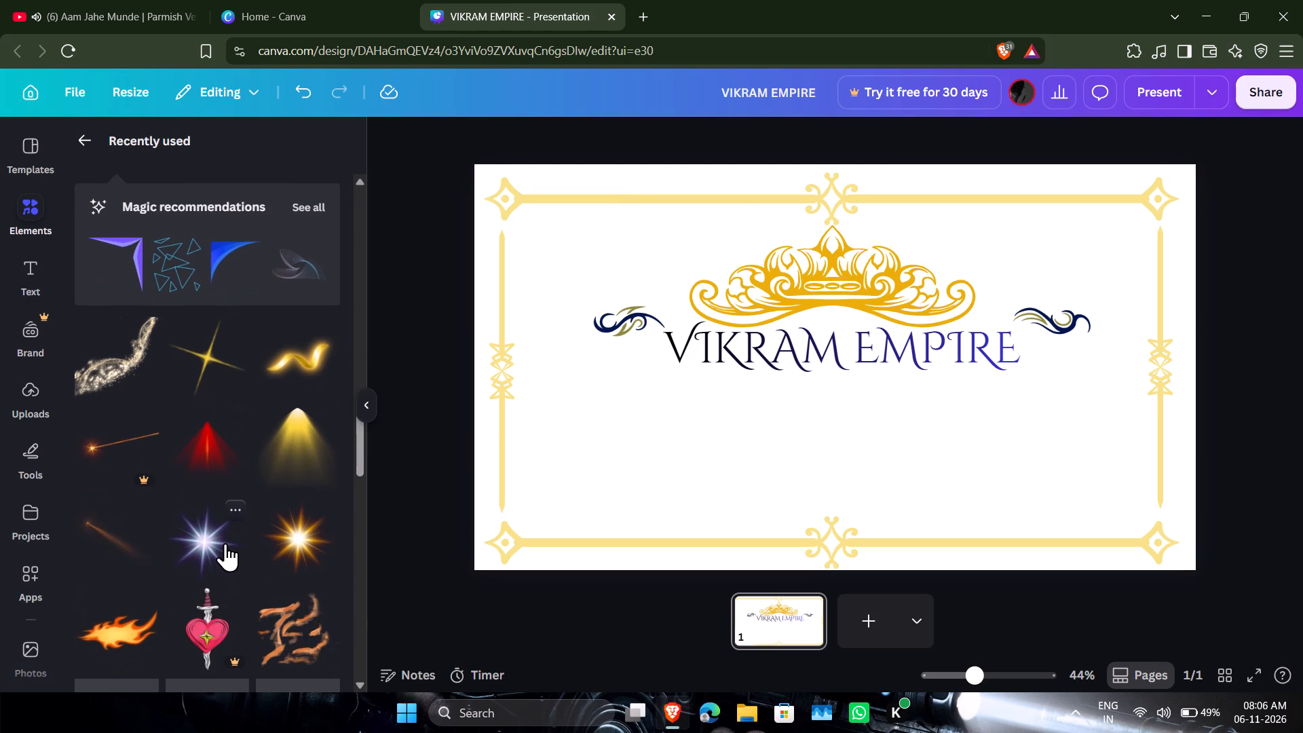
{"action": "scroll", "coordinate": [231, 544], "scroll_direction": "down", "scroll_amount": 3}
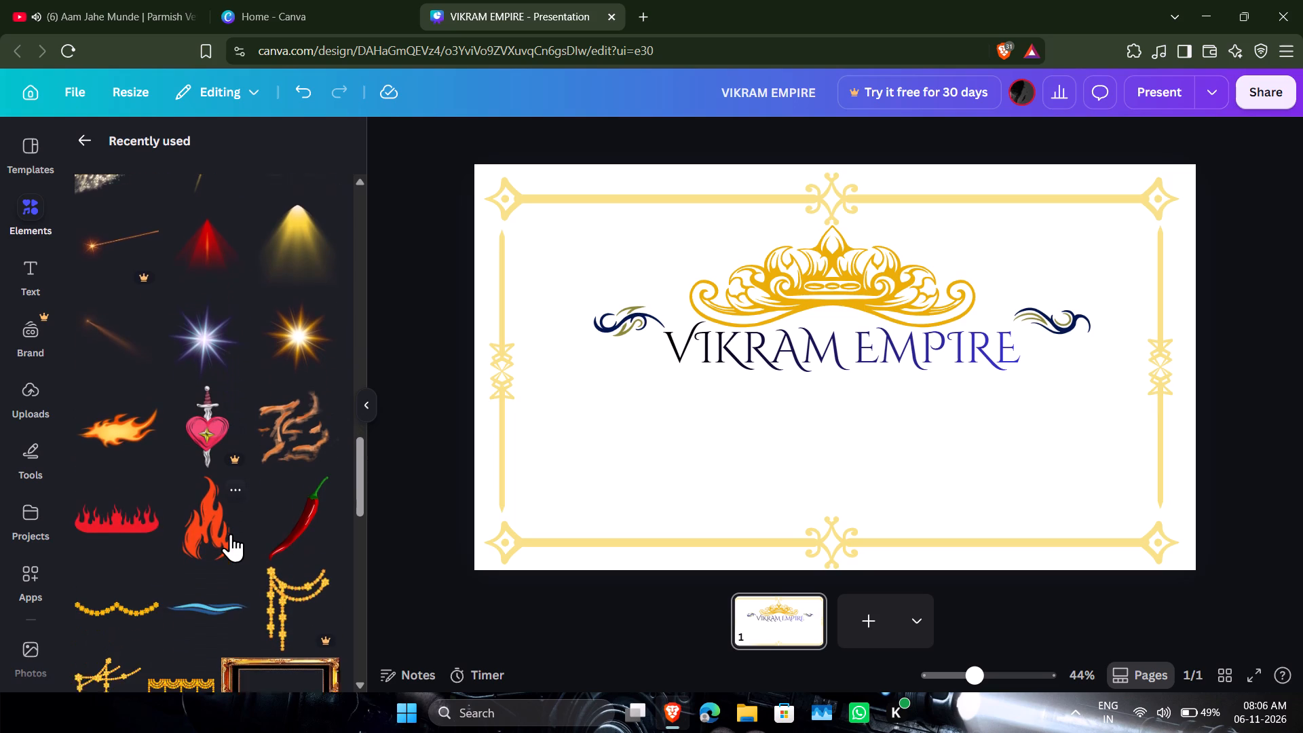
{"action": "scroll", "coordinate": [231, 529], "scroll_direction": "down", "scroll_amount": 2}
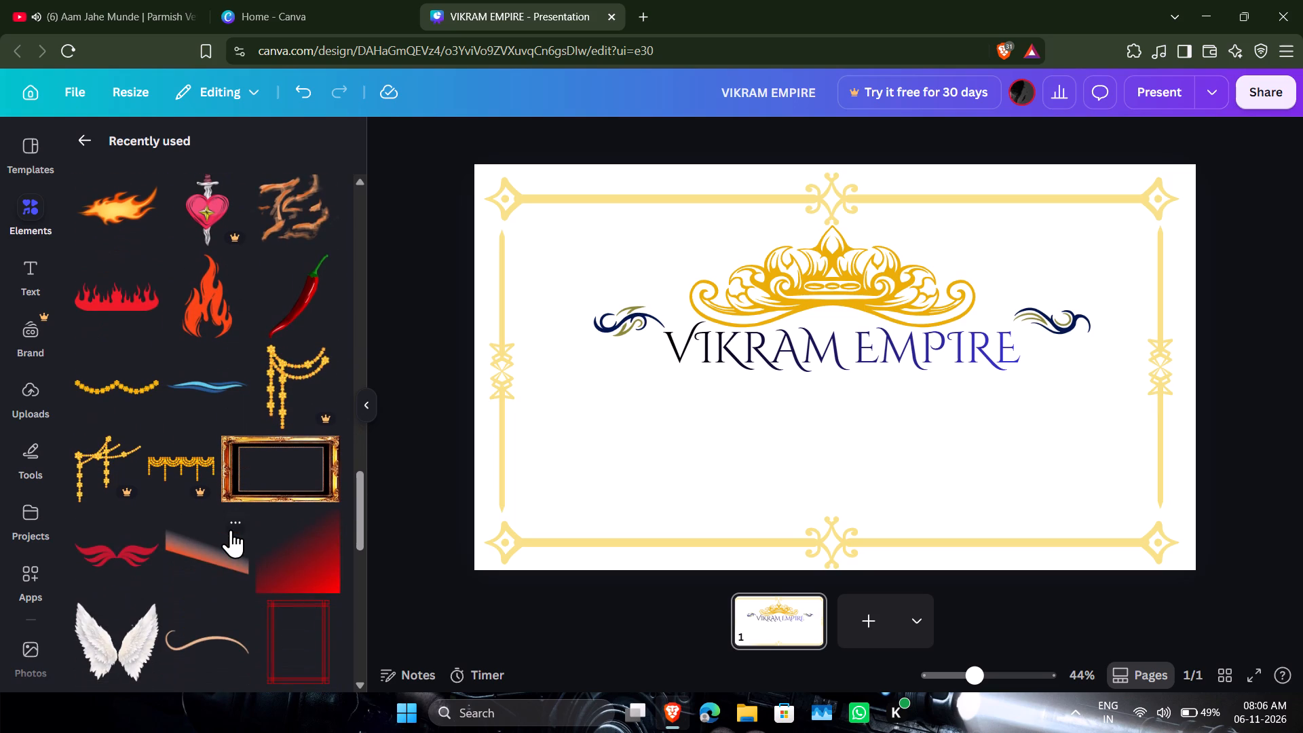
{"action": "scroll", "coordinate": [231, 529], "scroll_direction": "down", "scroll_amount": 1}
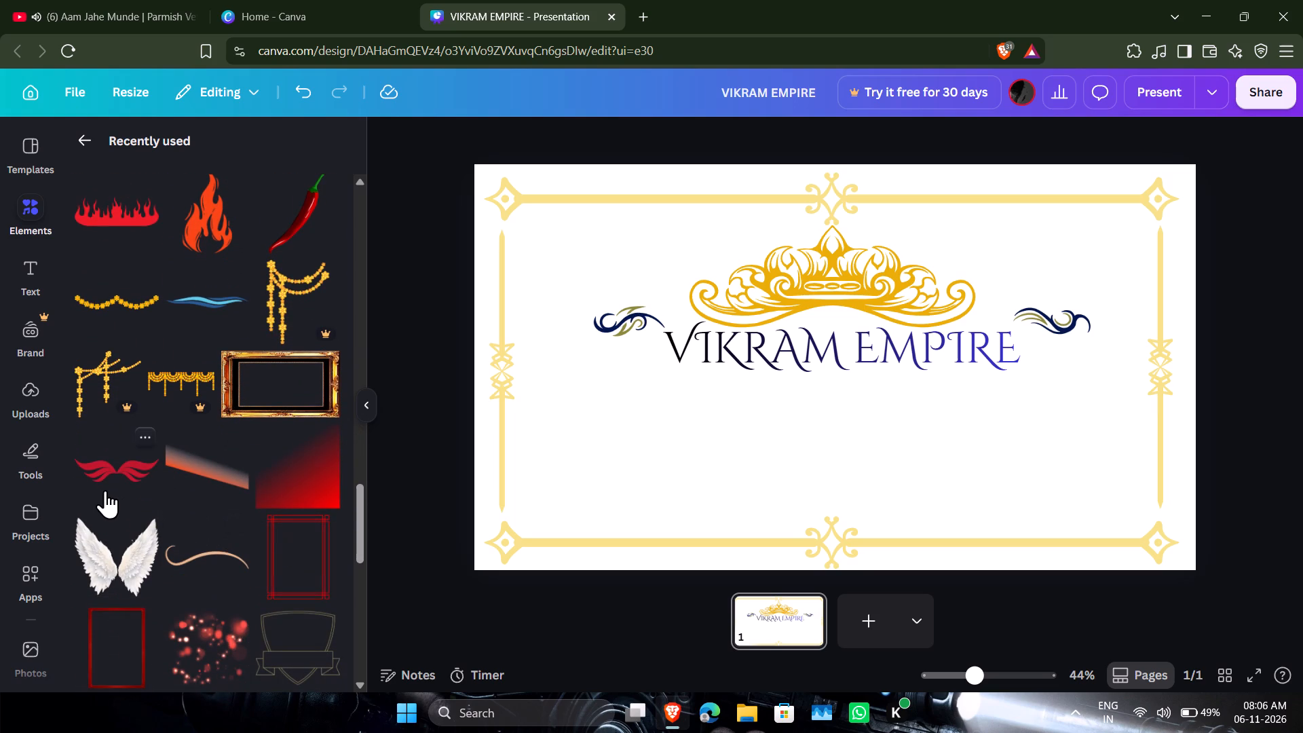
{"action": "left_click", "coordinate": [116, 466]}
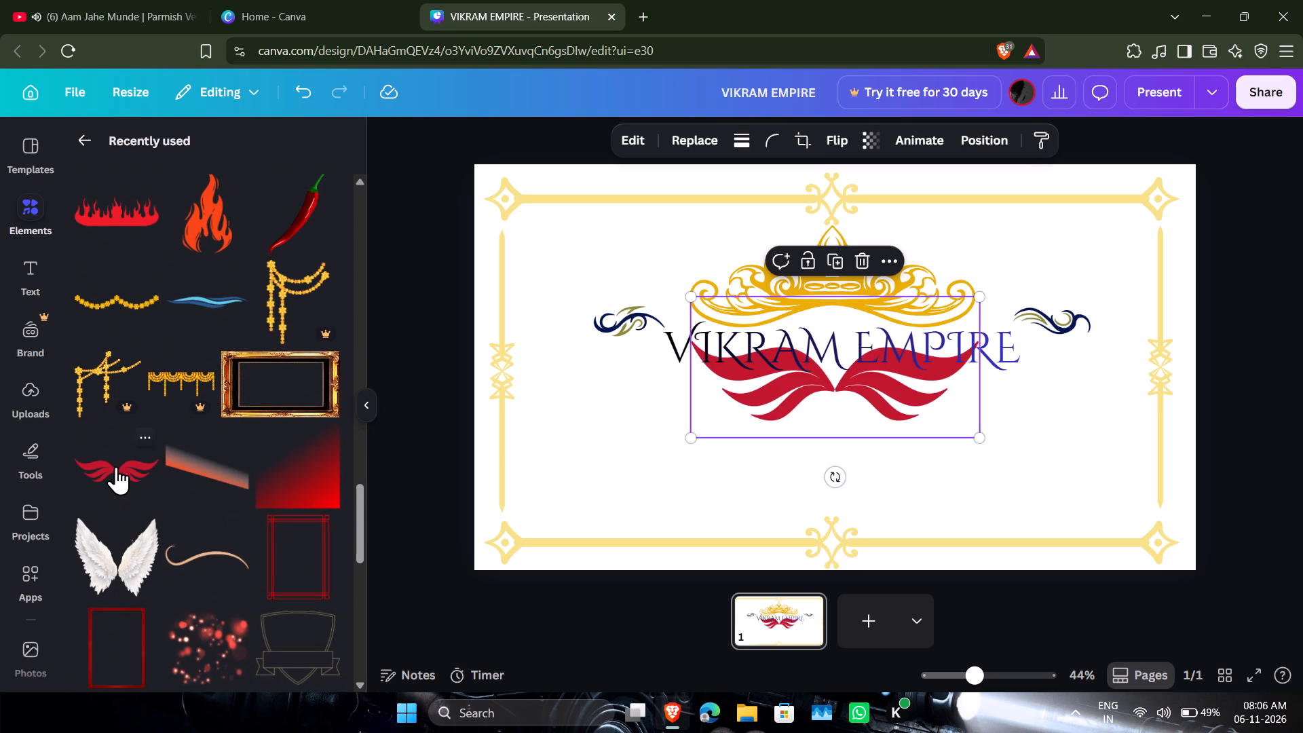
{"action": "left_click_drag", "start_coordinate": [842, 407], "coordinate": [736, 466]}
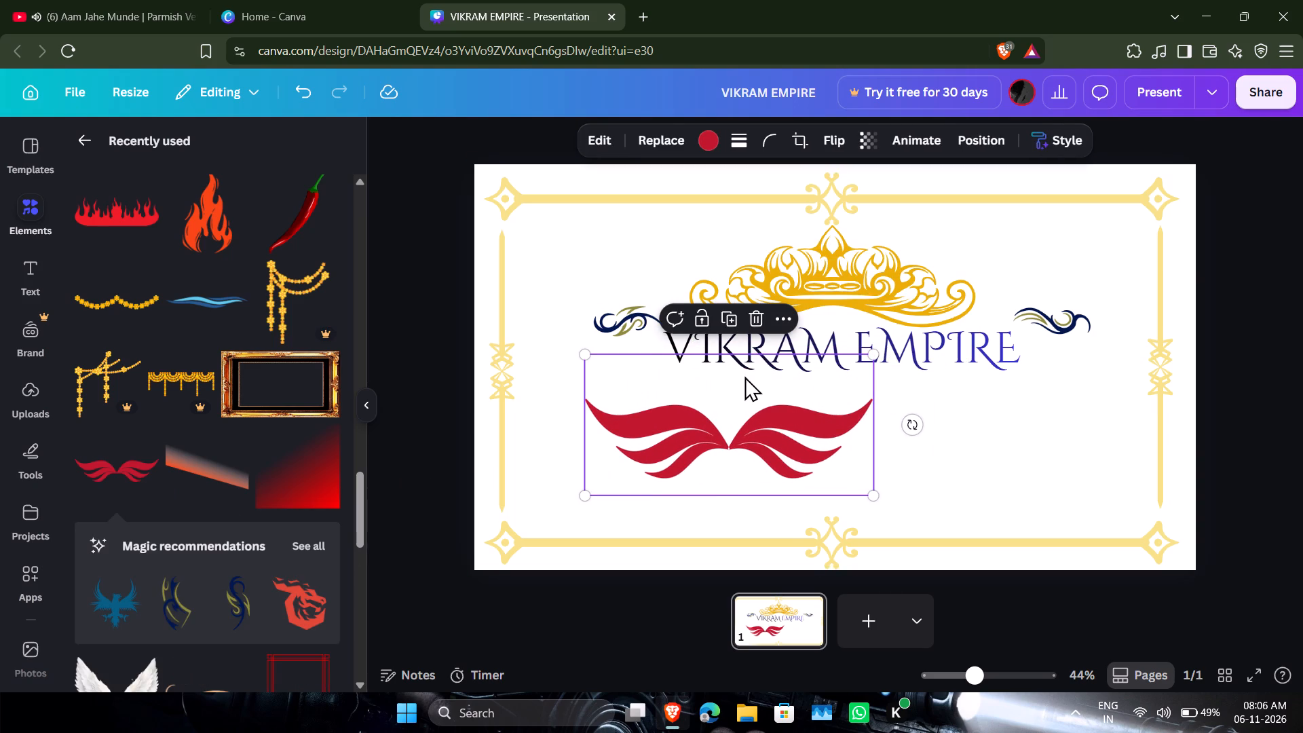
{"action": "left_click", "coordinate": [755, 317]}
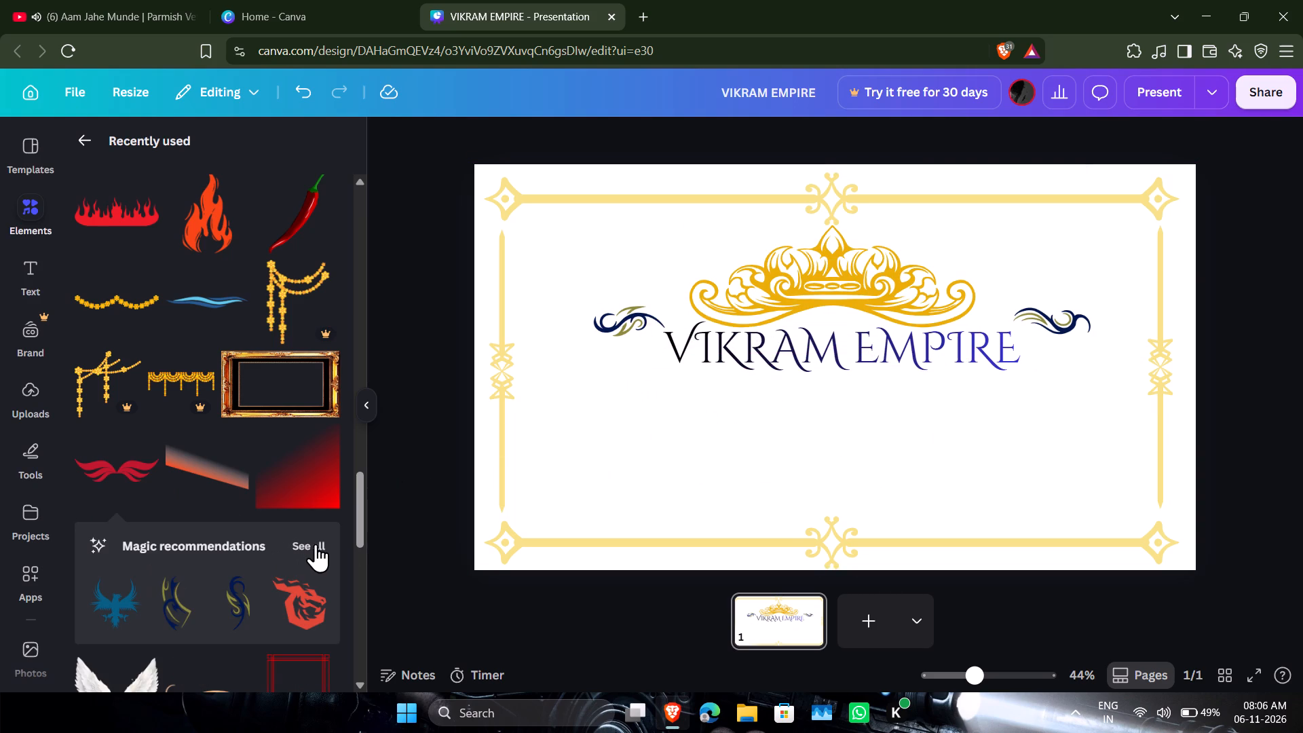
Browse the full magic recommendations for the red wings graphic for an emblem that suits the heading.
{"action": "left_click", "coordinate": [316, 544]}
{"action": "scroll", "coordinate": [254, 551], "scroll_direction": "down", "scroll_amount": 1}
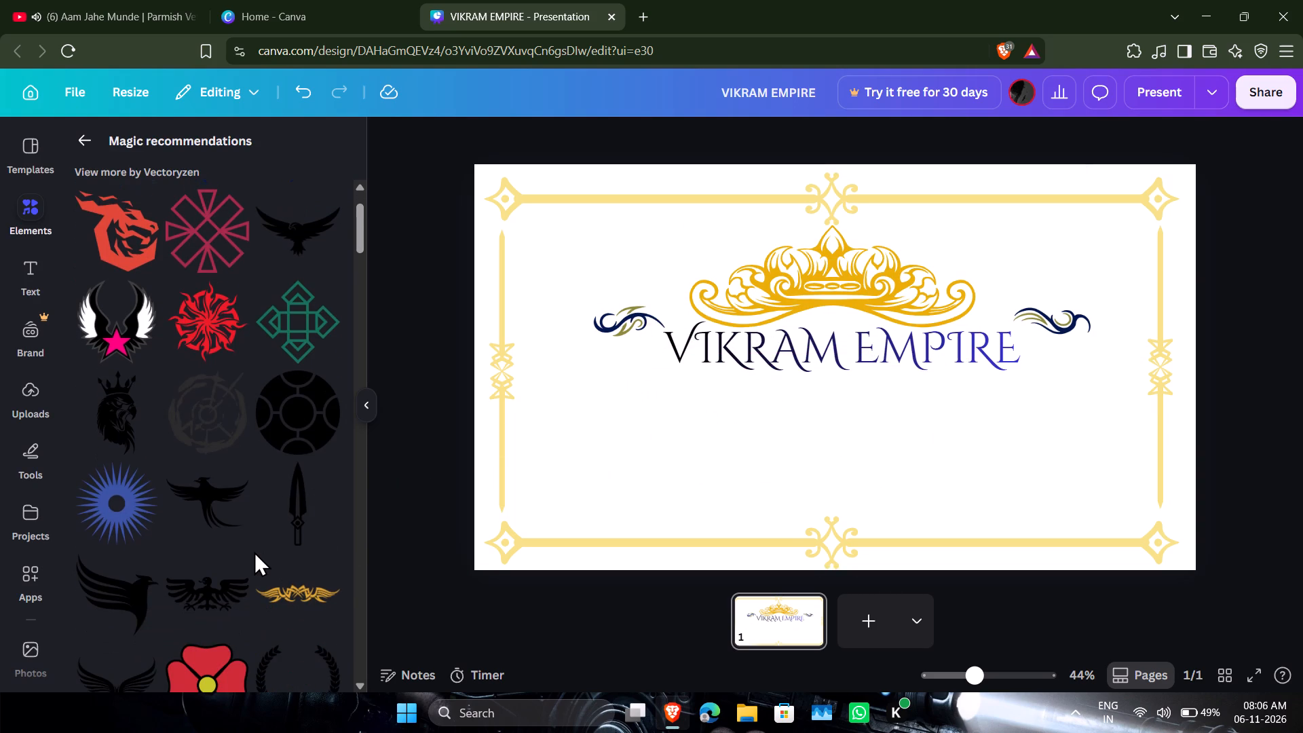
{"action": "scroll", "coordinate": [254, 551], "scroll_direction": "up", "scroll_amount": 3}
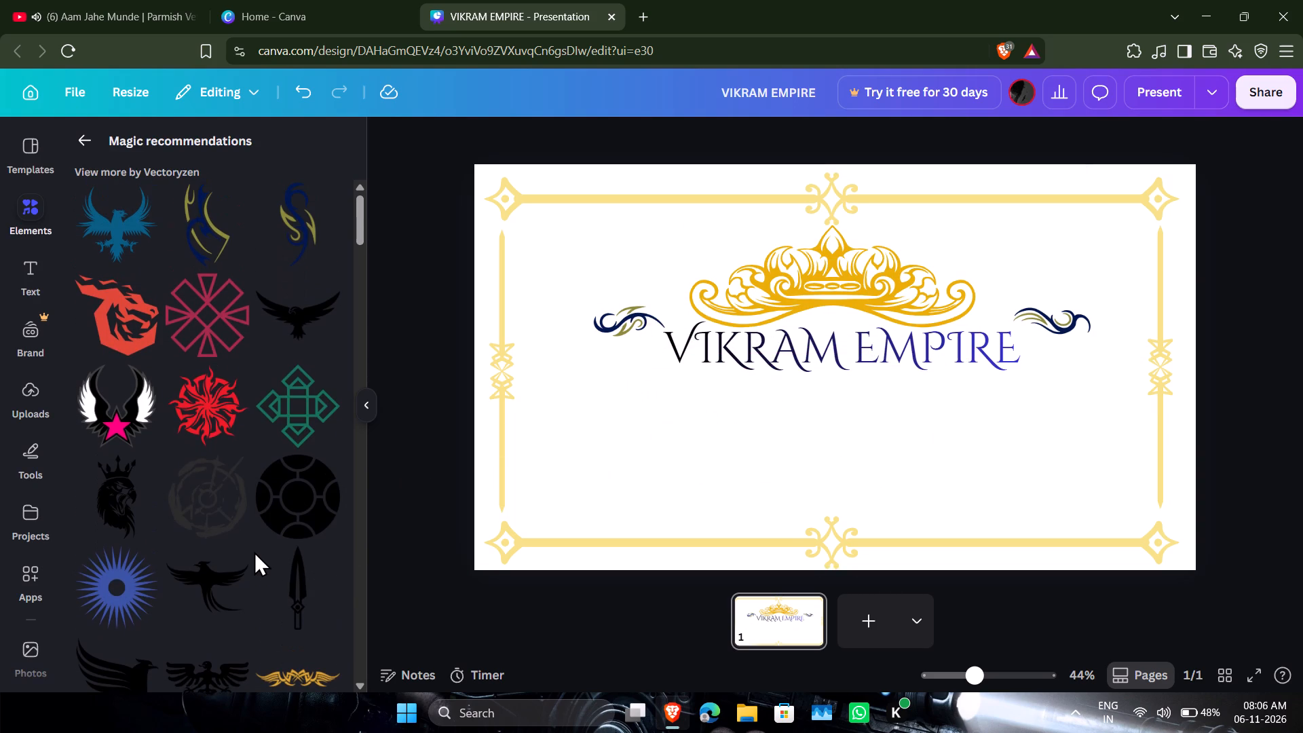
{"action": "scroll", "coordinate": [254, 551], "scroll_direction": "down", "scroll_amount": 4}
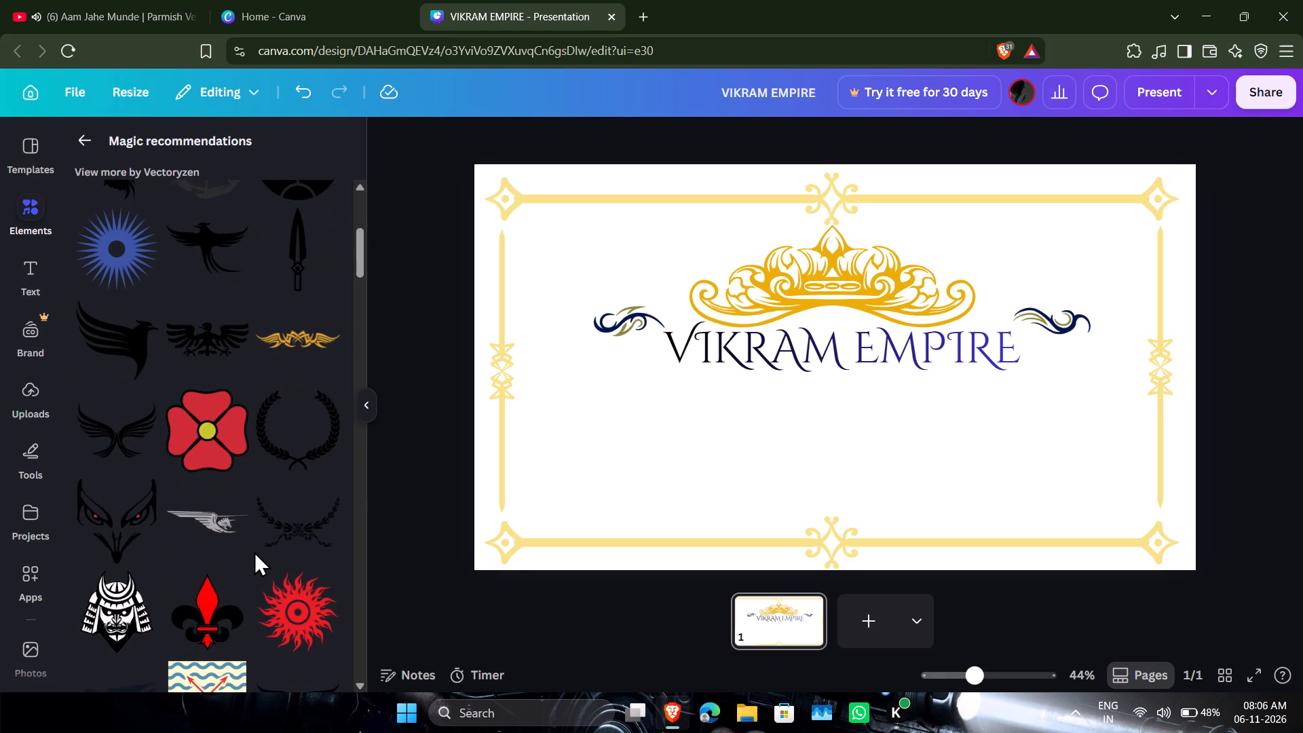
{"action": "scroll", "coordinate": [254, 551], "scroll_direction": "down", "scroll_amount": 4}
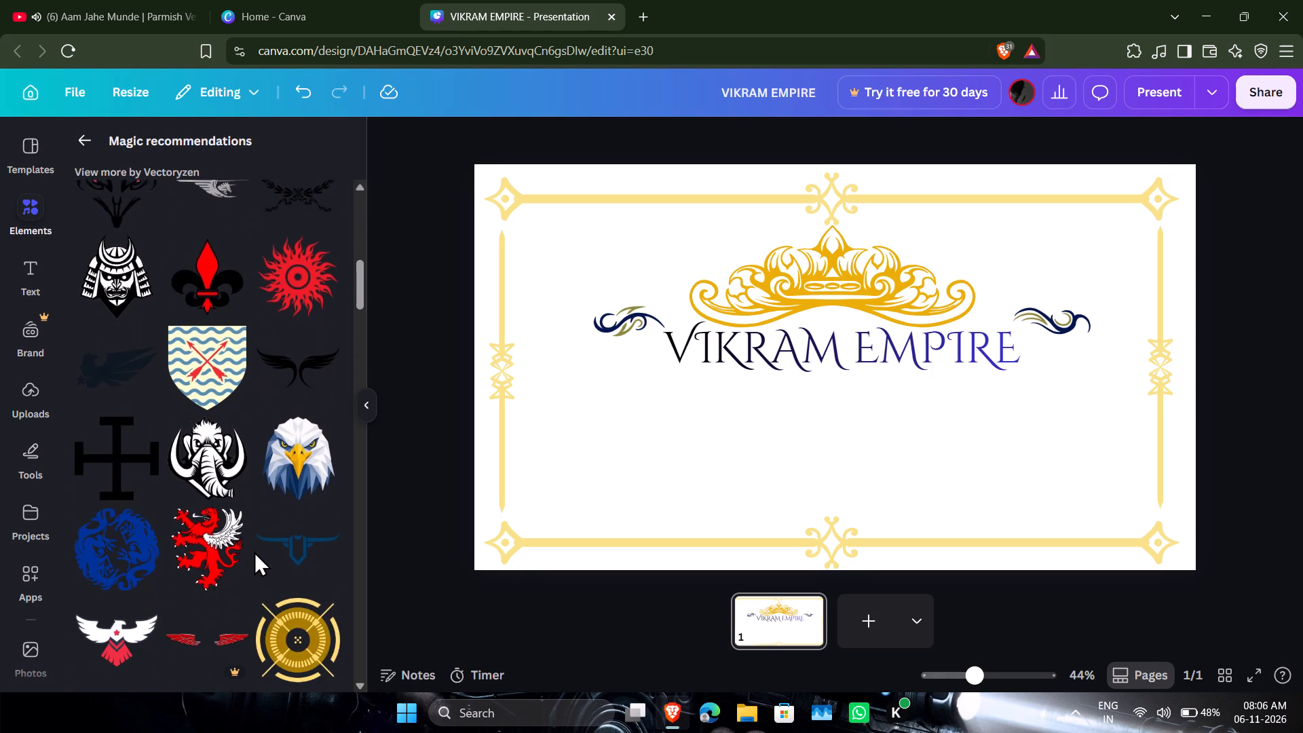
{"action": "scroll", "coordinate": [254, 551], "scroll_direction": "down", "scroll_amount": 4}
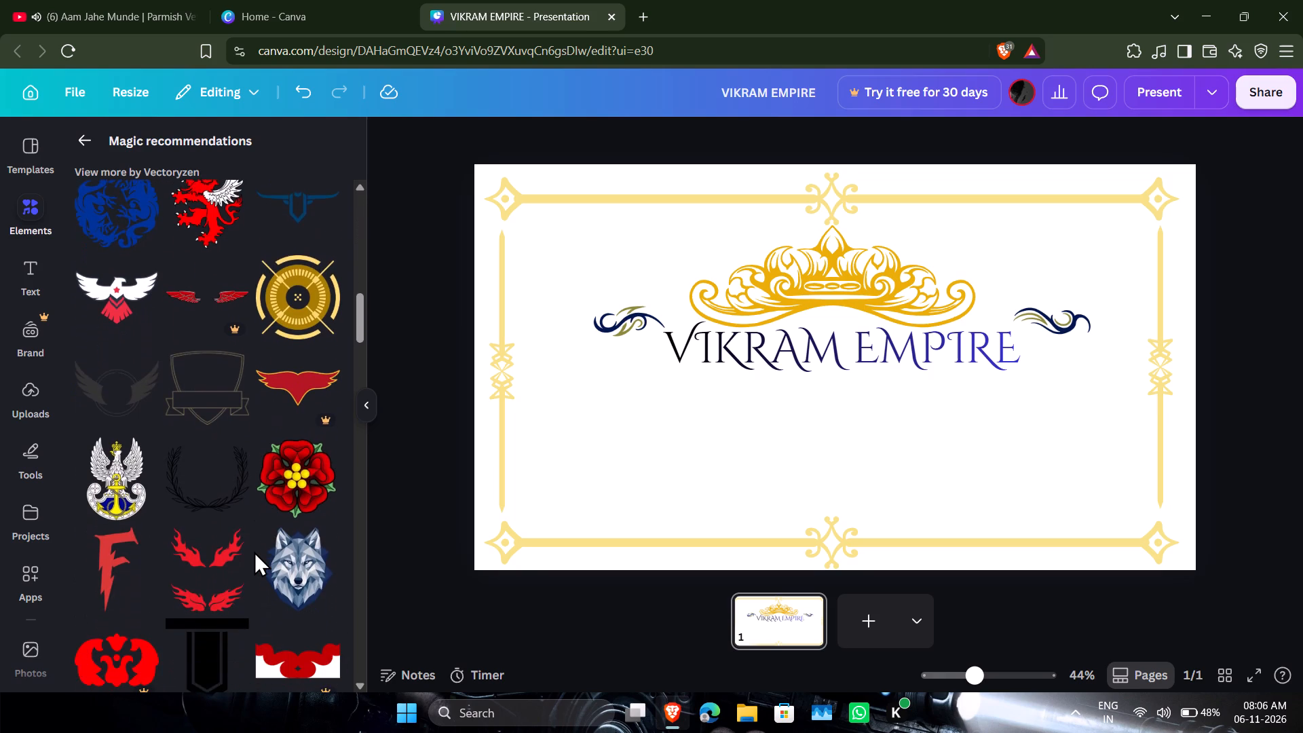
{"action": "scroll", "coordinate": [254, 551], "scroll_direction": "down", "scroll_amount": 10}
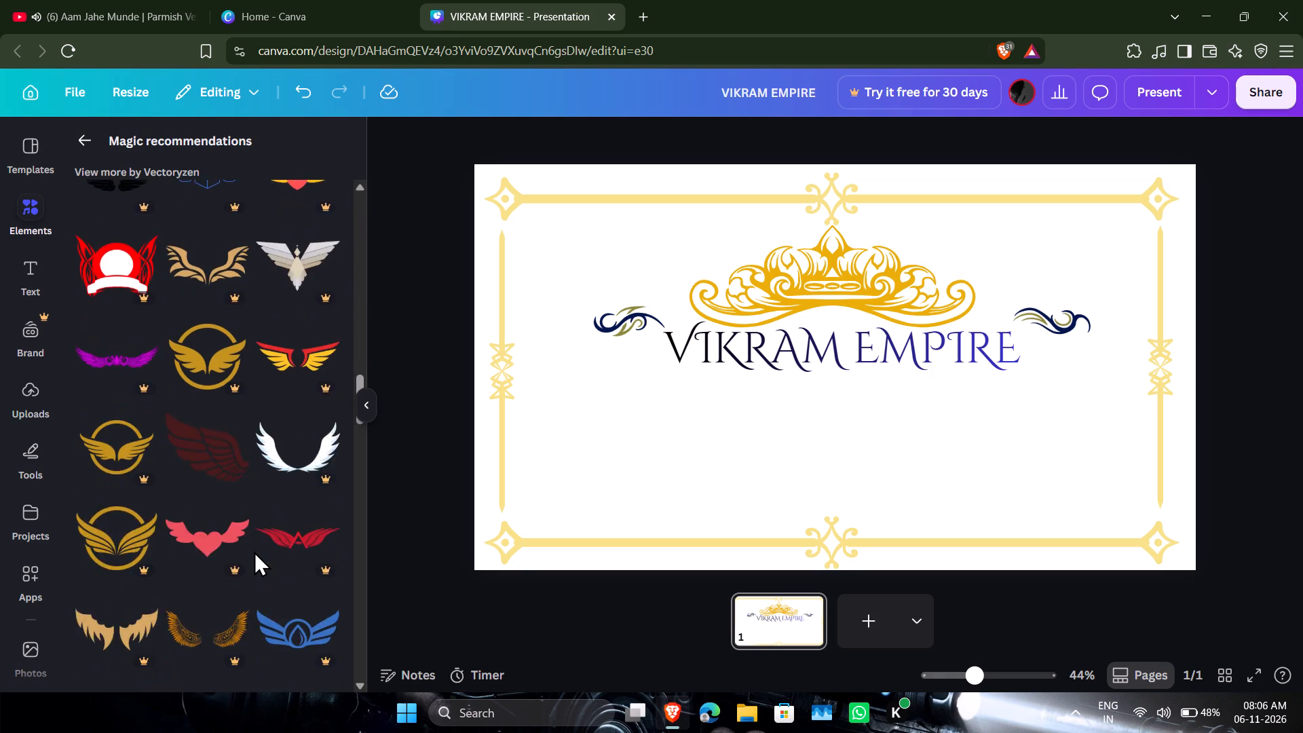
{"action": "scroll", "coordinate": [254, 551], "scroll_direction": "down", "scroll_amount": 4}
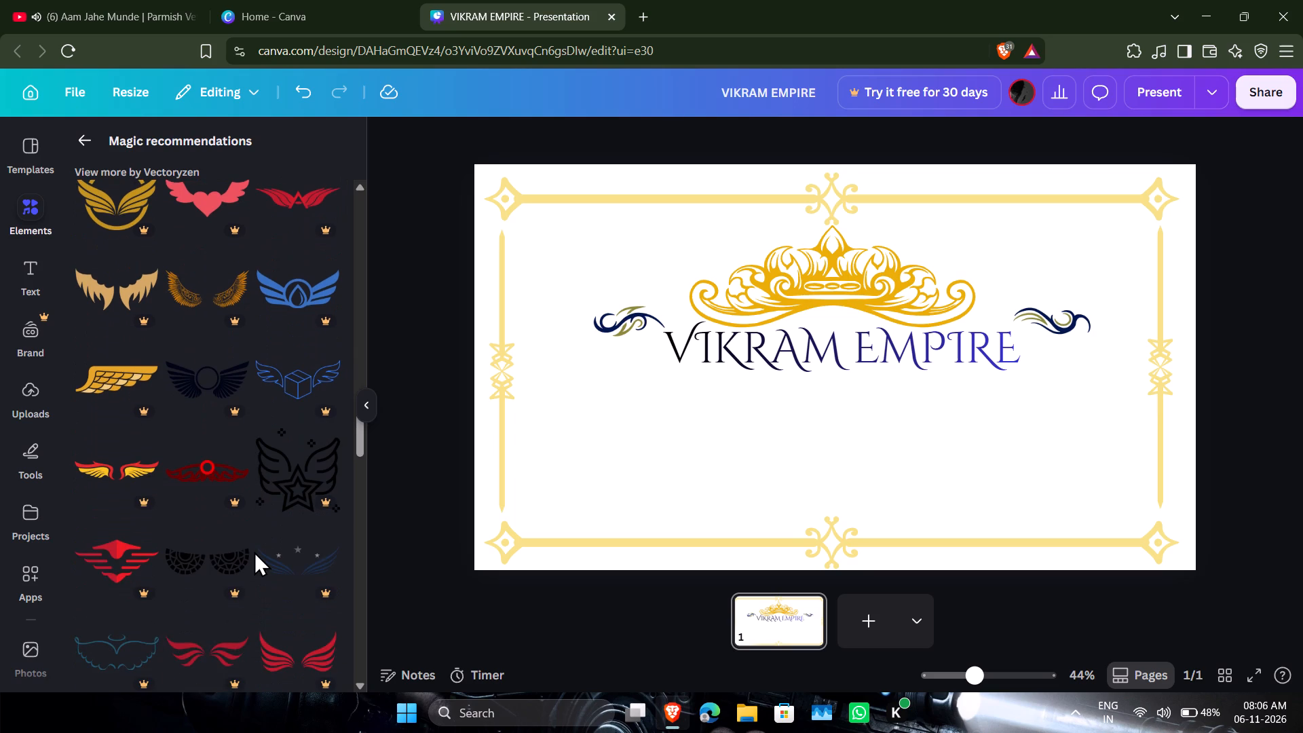
{"action": "scroll", "coordinate": [254, 551], "scroll_direction": "up", "scroll_amount": 5}
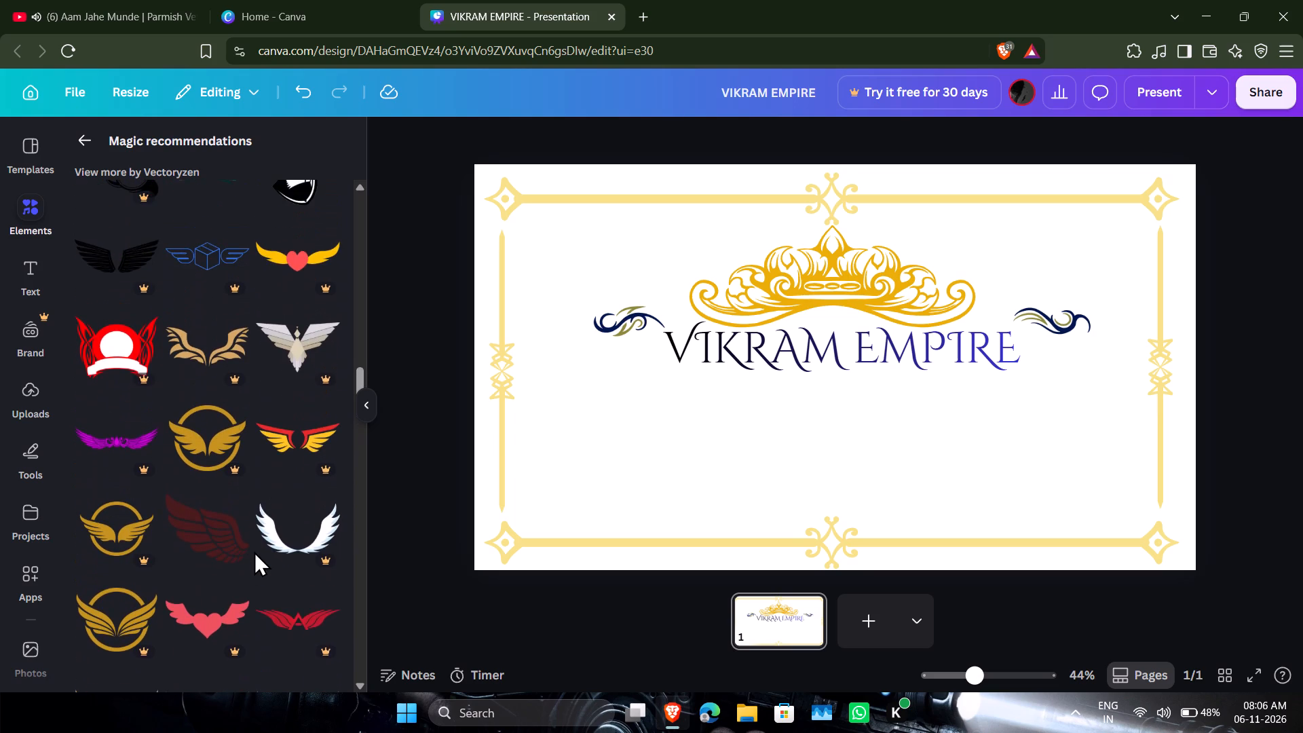
{"action": "scroll", "coordinate": [254, 551], "scroll_direction": "up", "scroll_amount": 4}
{"action": "scroll", "coordinate": [254, 551], "scroll_direction": "down", "scroll_amount": 7}
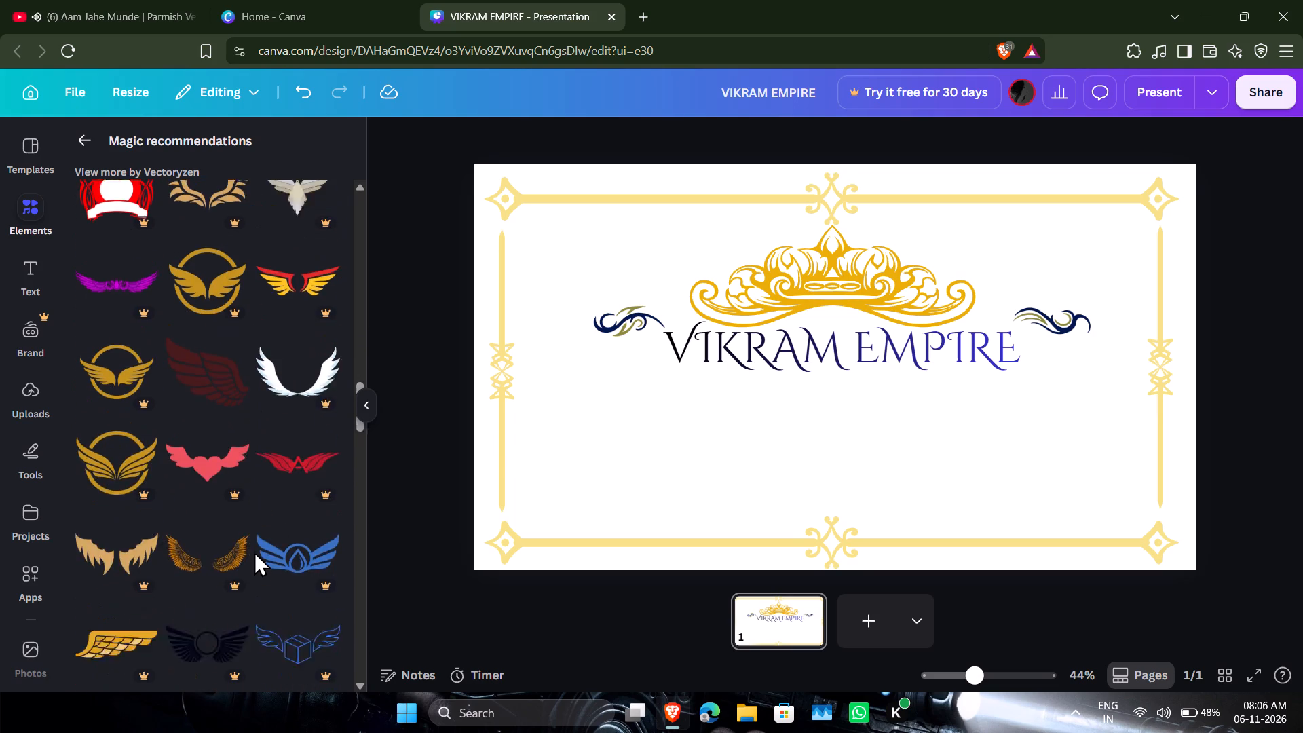
{"action": "scroll", "coordinate": [254, 551], "scroll_direction": "down", "scroll_amount": 2}
{"action": "scroll", "coordinate": [254, 551], "scroll_direction": "up", "scroll_amount": 2}
Add the gold wings-in-a-circle emblem and centre it horizontally on the slide, overlapping the crown and VIKRAM EMPIRE heading.
{"action": "left_click", "coordinate": [117, 373]}
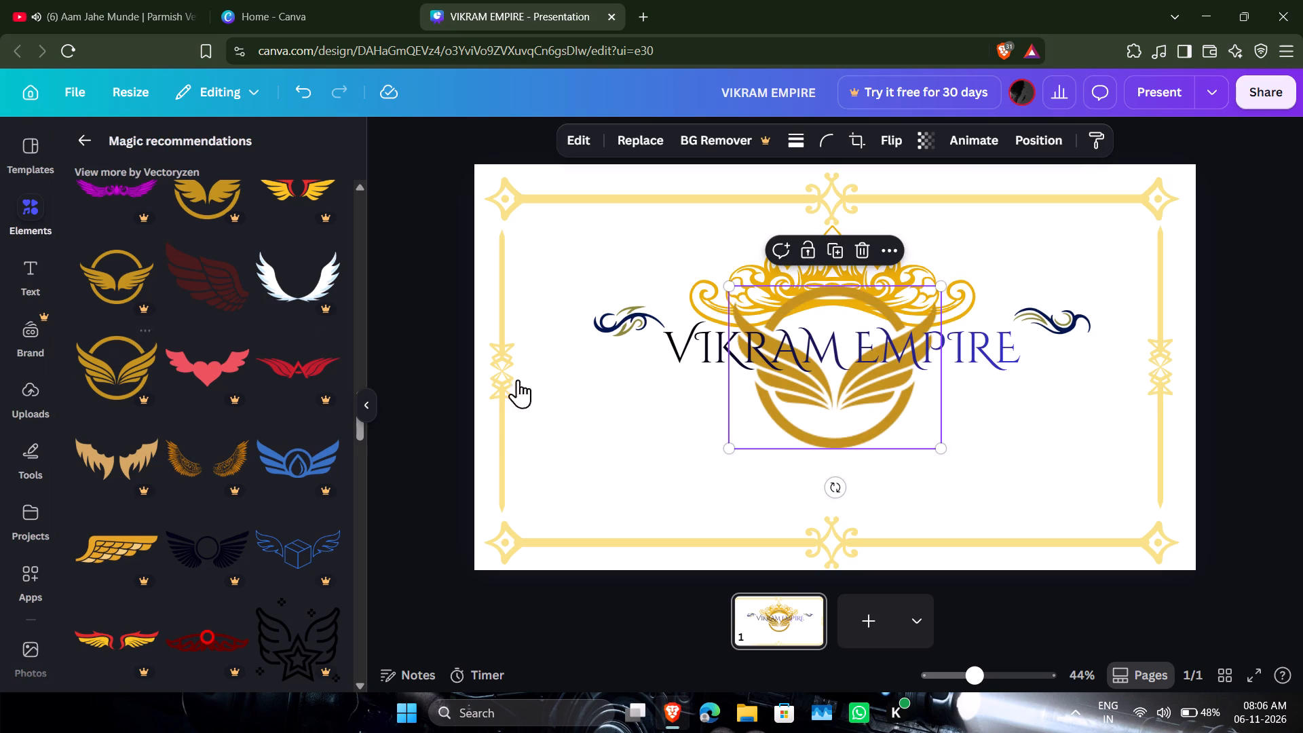
{"action": "left_click_drag", "start_coordinate": [820, 407], "coordinate": [810, 407]}
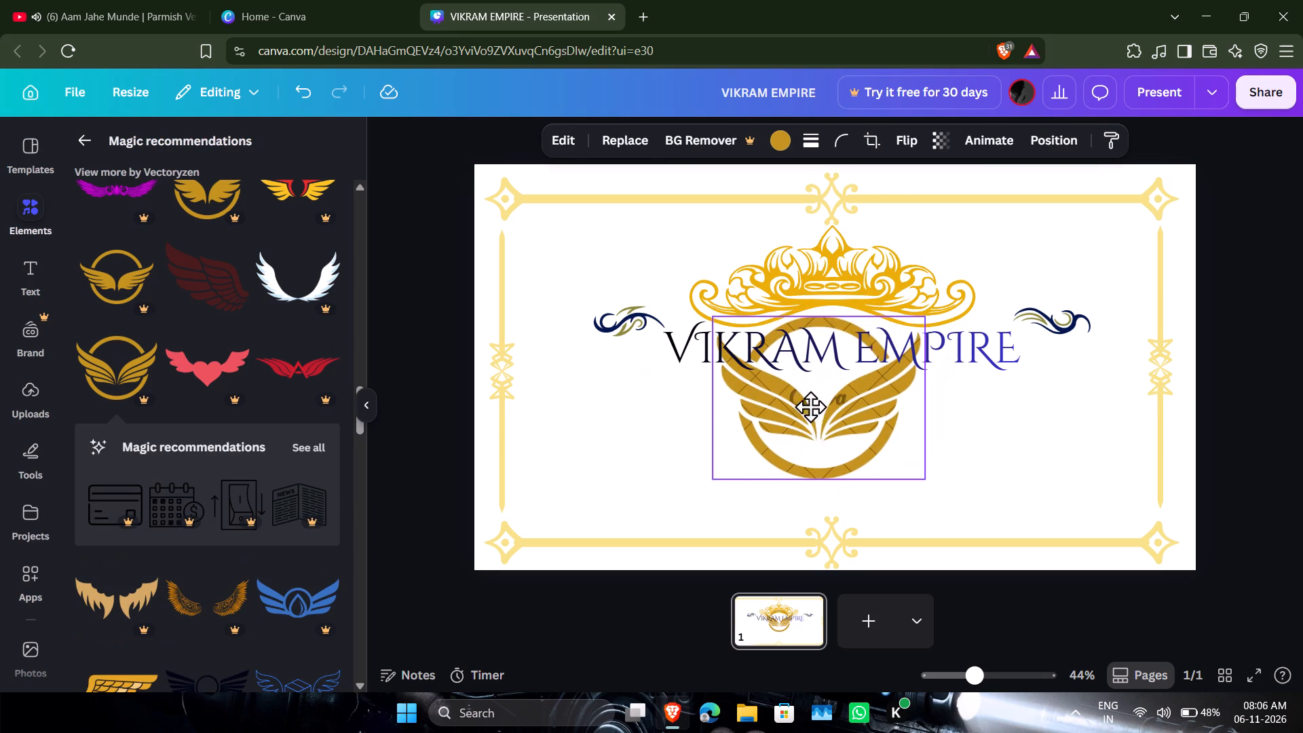
{"action": "left_click_drag", "start_coordinate": [810, 407], "coordinate": [814, 352]}
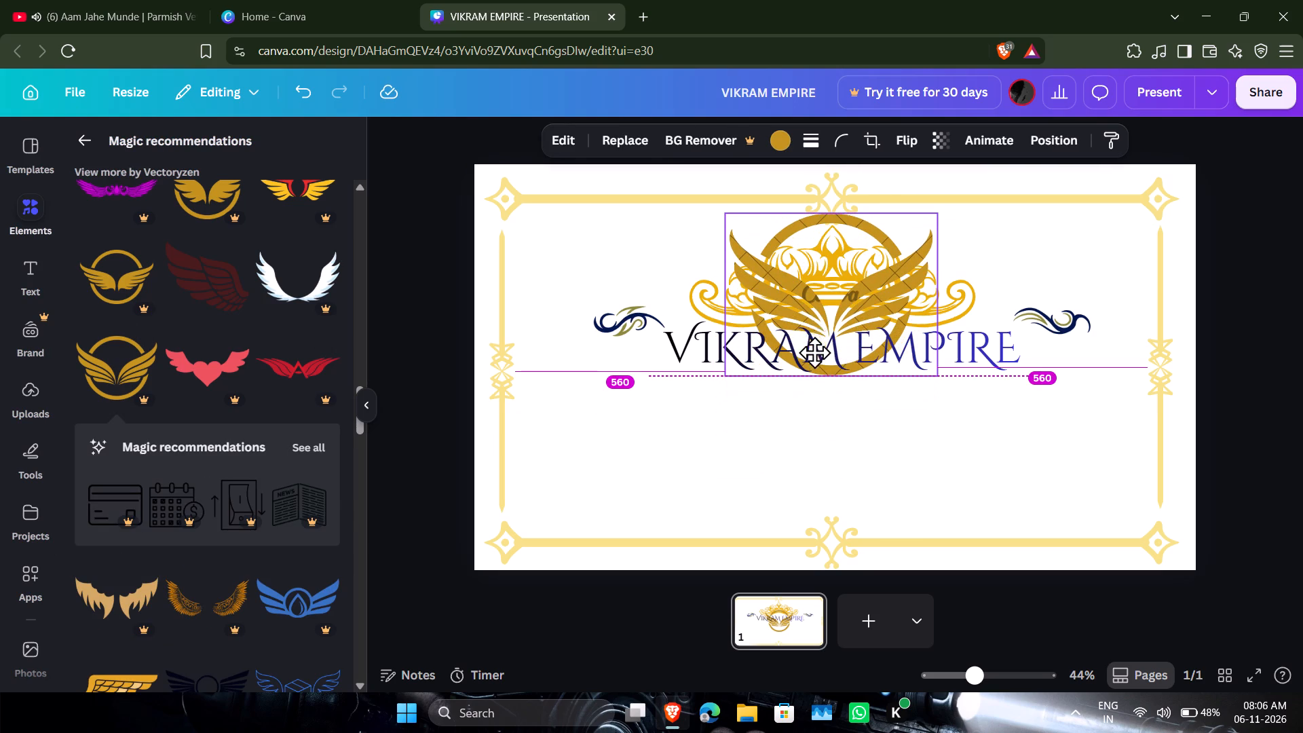
{"action": "left_click_drag", "start_coordinate": [814, 352], "coordinate": [817, 374]}
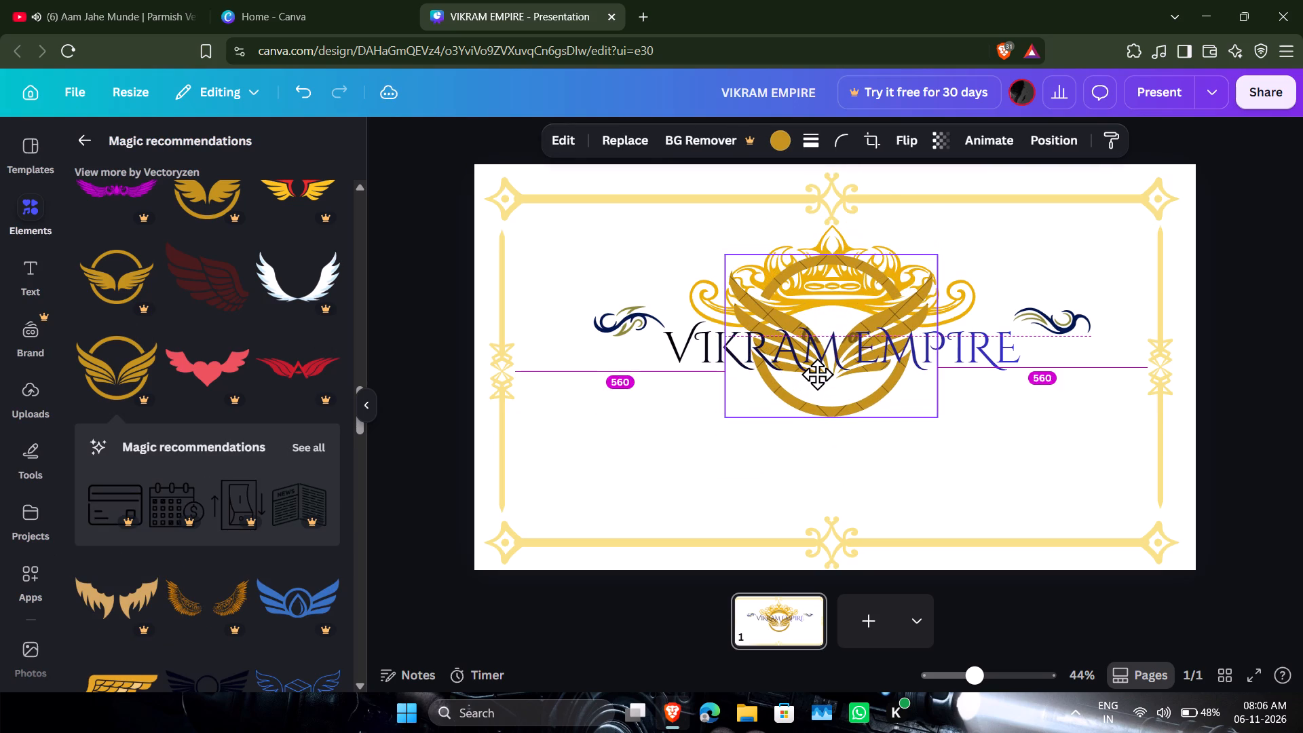
{"action": "left_click_drag", "start_coordinate": [817, 374], "coordinate": [820, 374]}
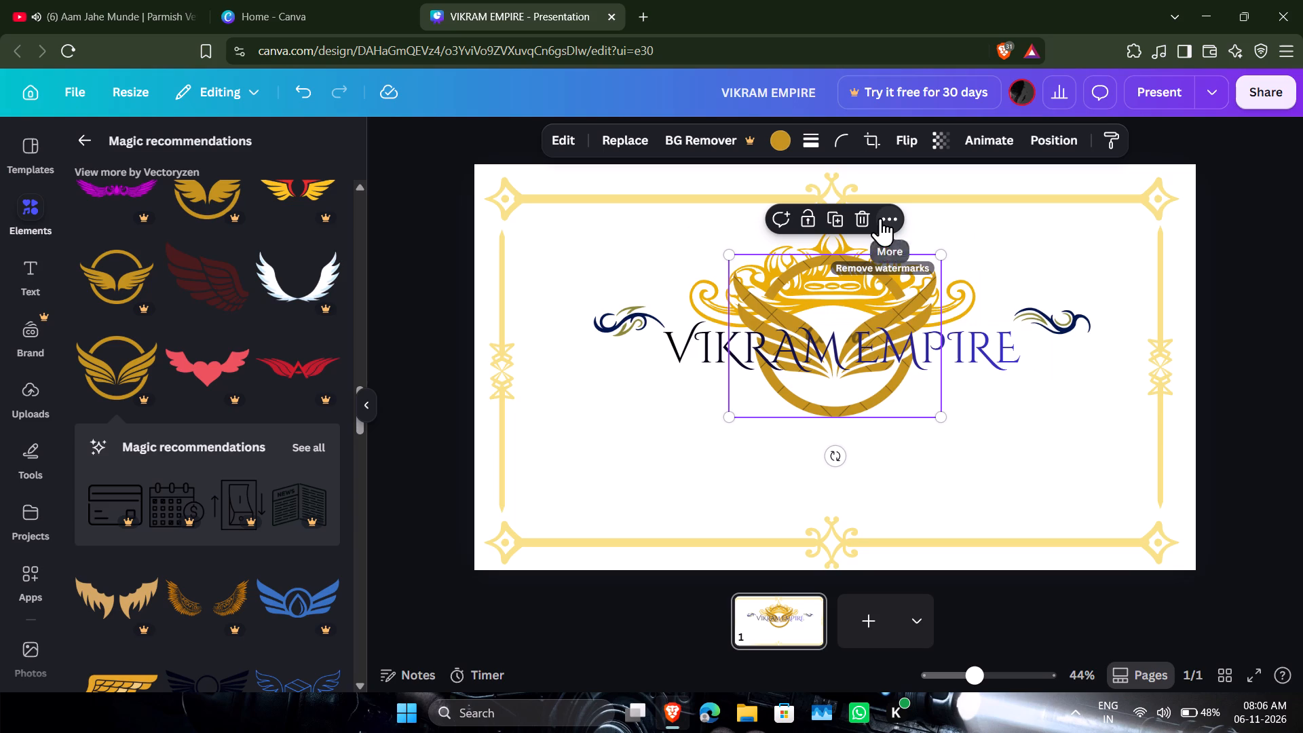
Send the gold winged emblem backward until it sits behind the crown, heading and border.
{"action": "left_click", "coordinate": [880, 218]}
{"action": "left_click", "coordinate": [983, 399]}
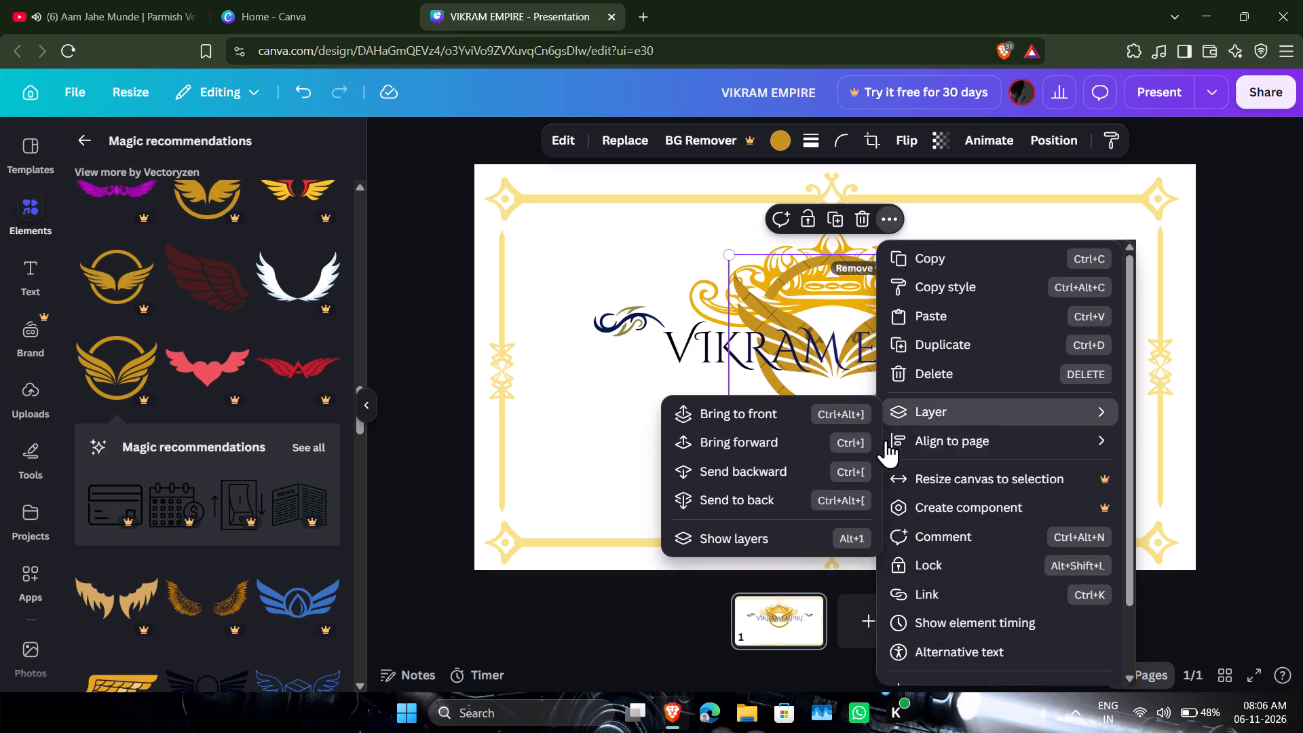
{"action": "left_click", "coordinate": [850, 466]}
{"action": "left_click", "coordinate": [850, 466]}
{"action": "triple_click", "coordinate": [850, 466]}
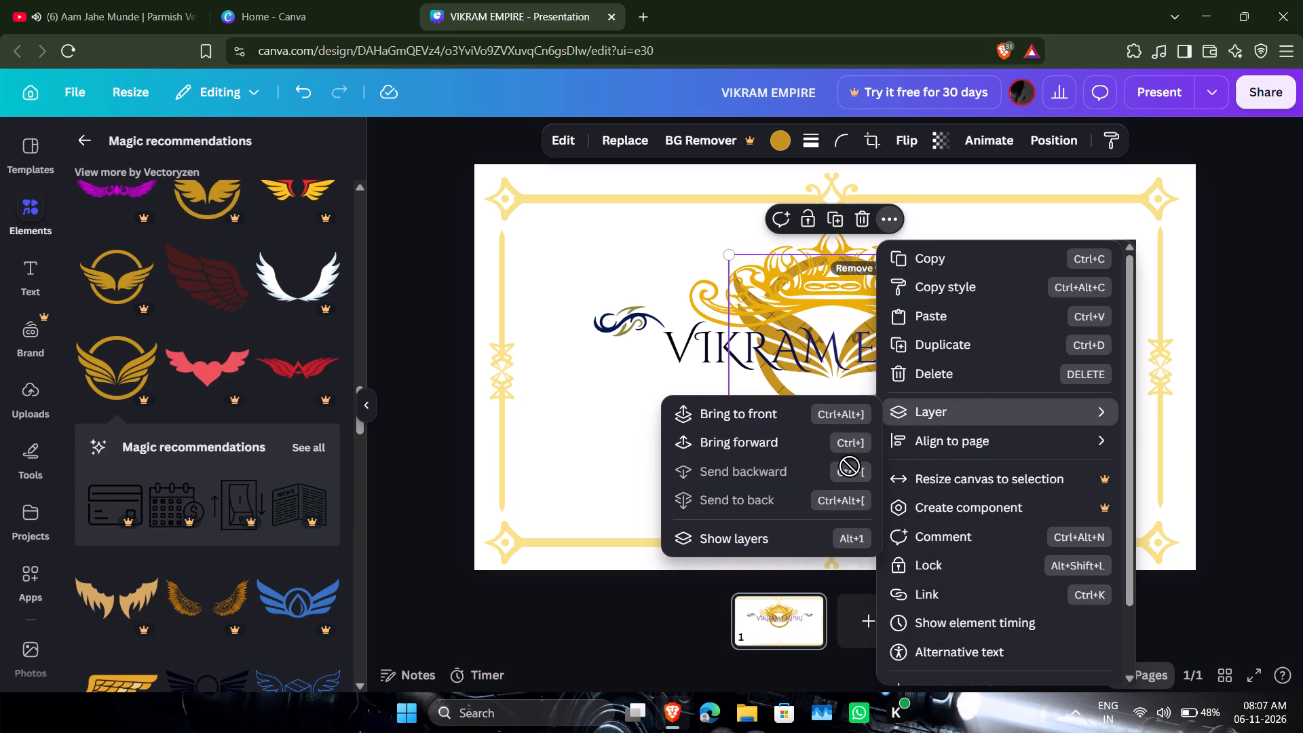
{"action": "left_click", "coordinate": [850, 466]}
{"action": "left_click", "coordinate": [572, 419]}
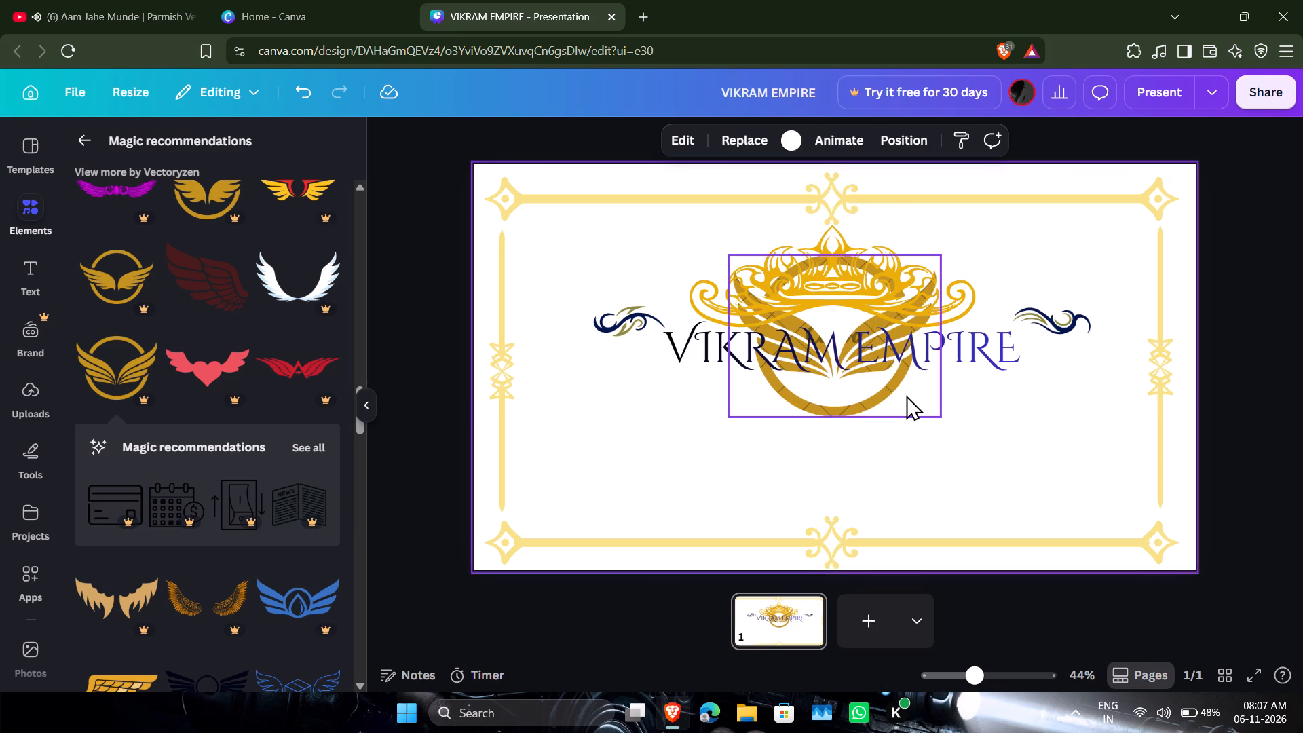
Adjust the transparency of the gold winged emblem so that it is fully see-through.
{"action": "left_click", "coordinate": [907, 395]}
{"action": "left_click", "coordinate": [939, 131]}
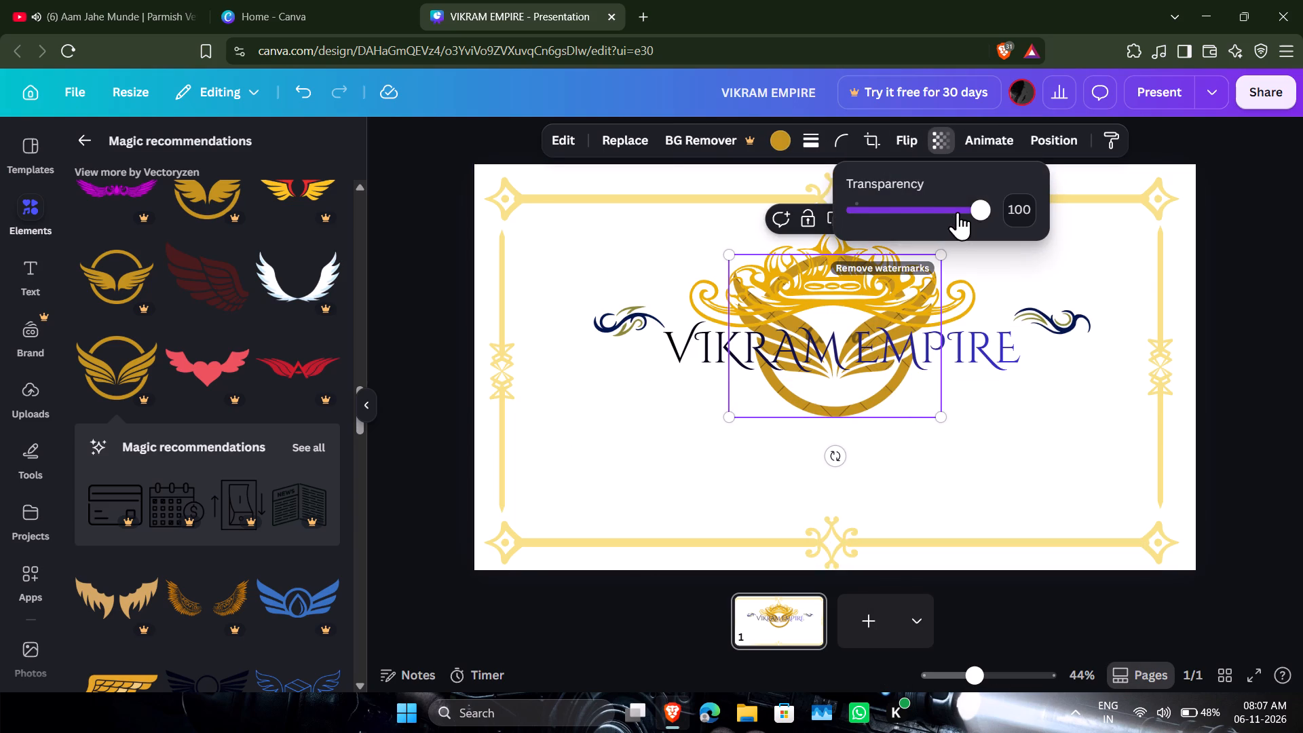
{"action": "left_click_drag", "start_coordinate": [958, 212], "coordinate": [659, 304]}
{"action": "left_click", "coordinate": [620, 483]}
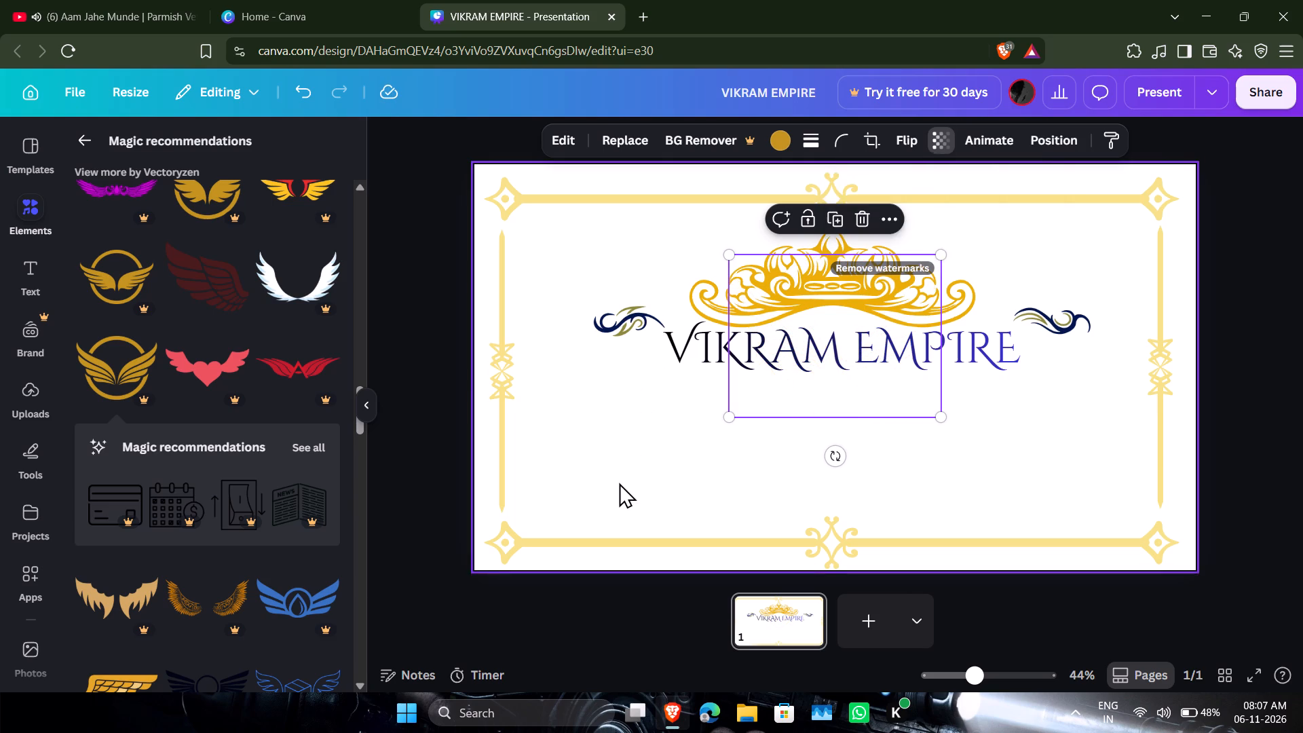